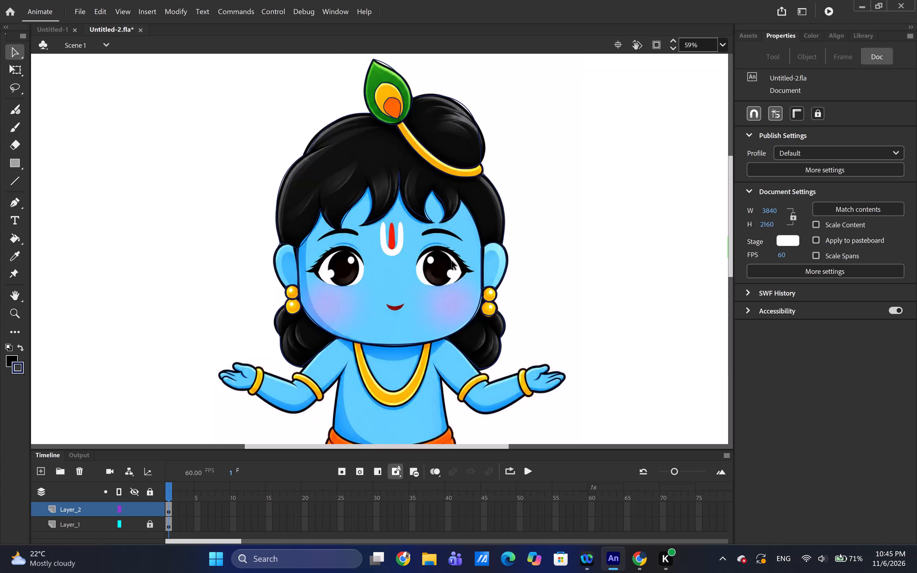
# Undo the last change and set the stroke colour of the selected head and hair outlines to black (#000000).
pyautogui.hotkey('ctrl', 'z')
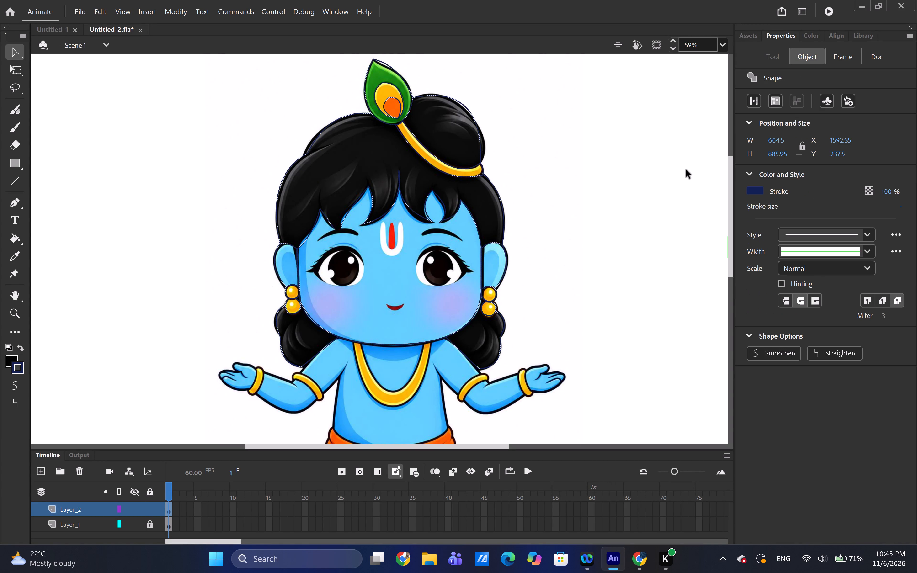
pyautogui.click(752, 188)
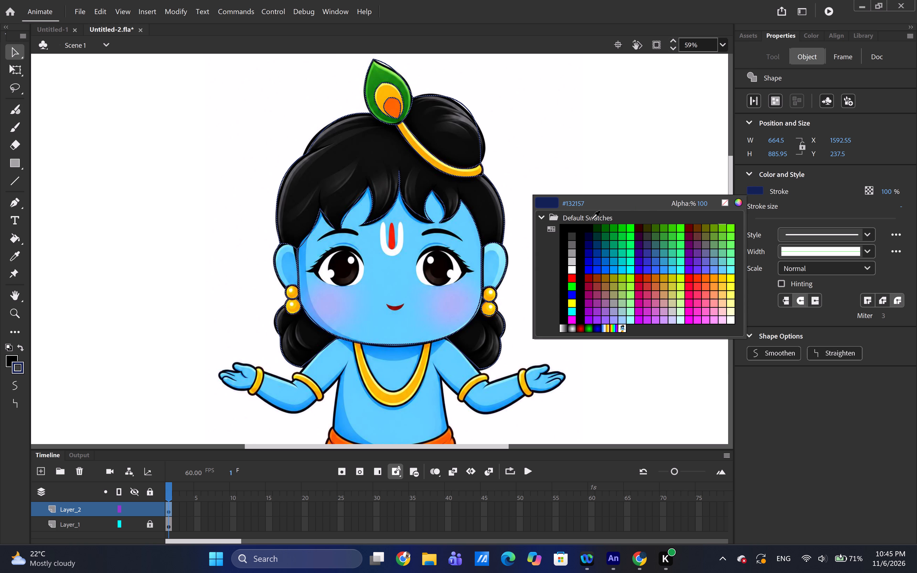
pyautogui.click(590, 230)
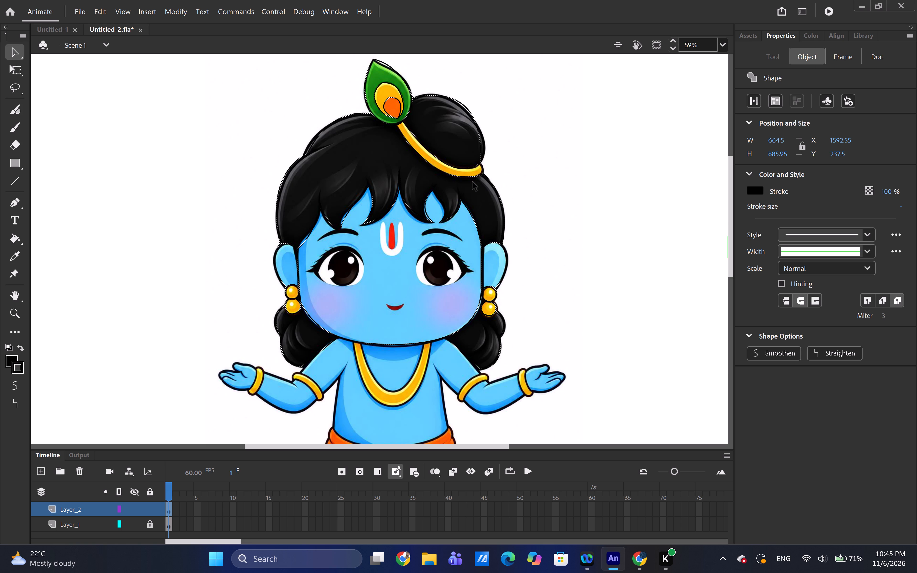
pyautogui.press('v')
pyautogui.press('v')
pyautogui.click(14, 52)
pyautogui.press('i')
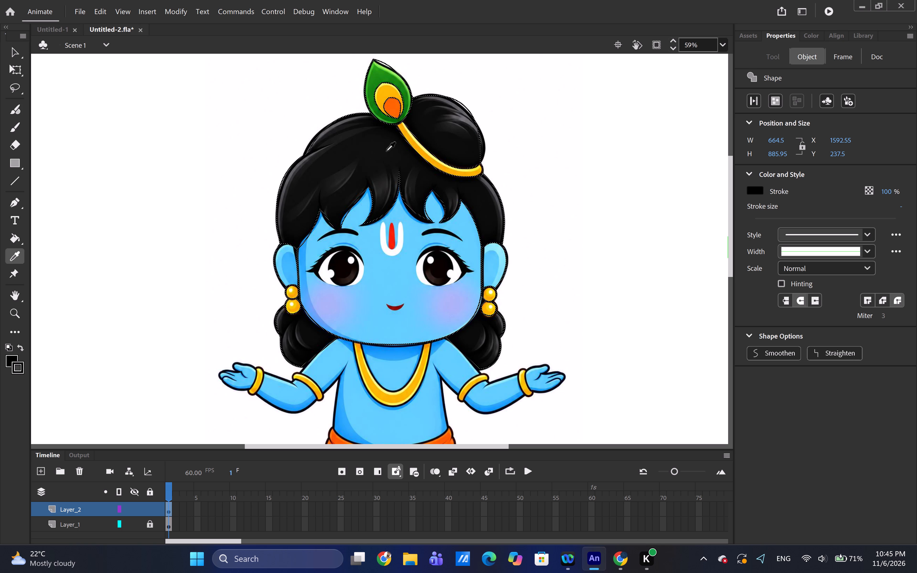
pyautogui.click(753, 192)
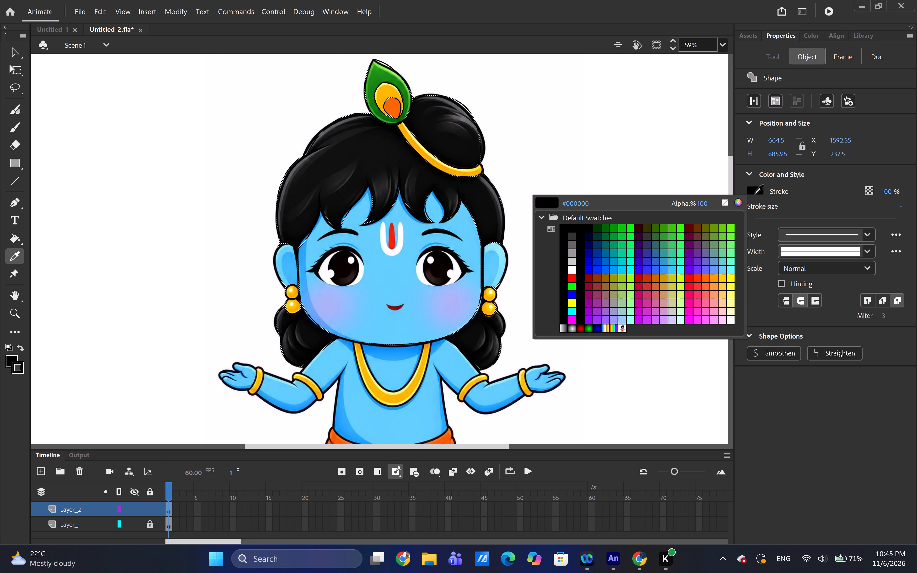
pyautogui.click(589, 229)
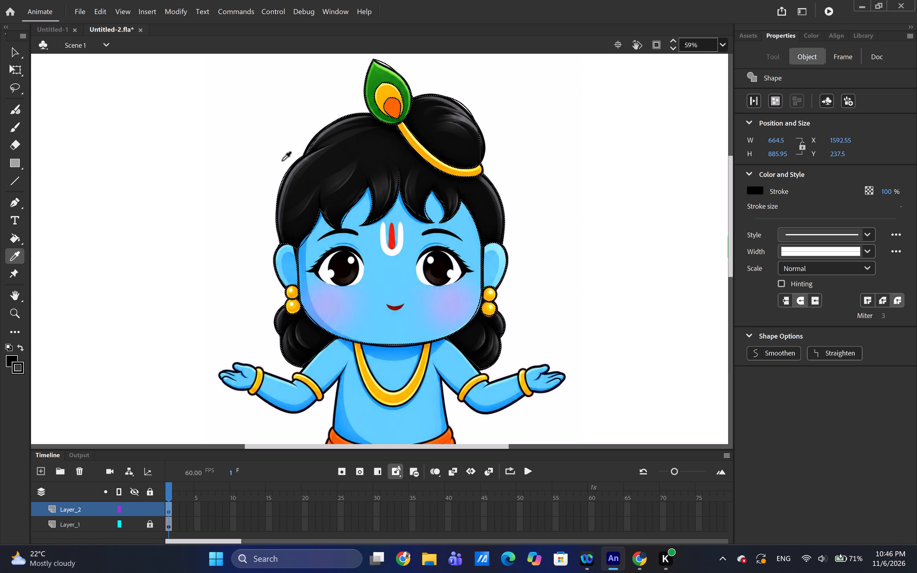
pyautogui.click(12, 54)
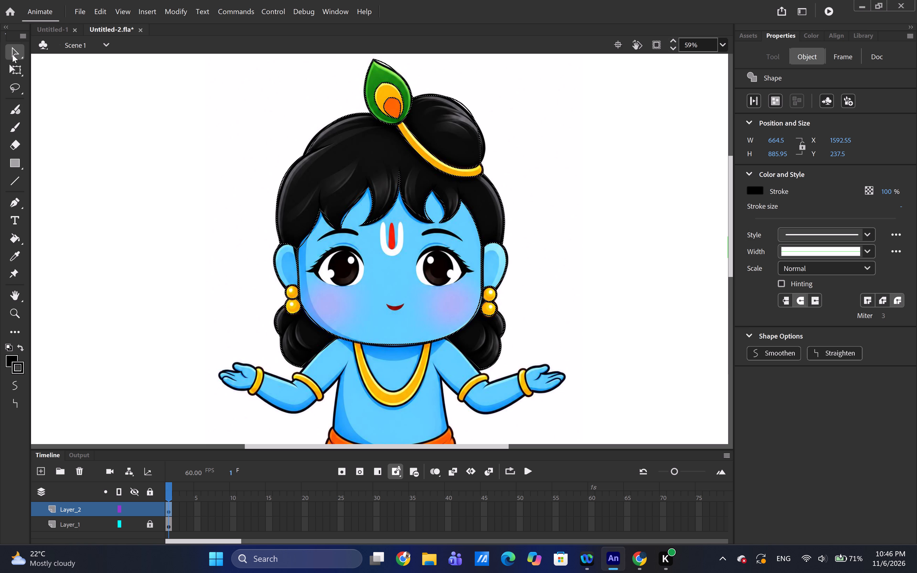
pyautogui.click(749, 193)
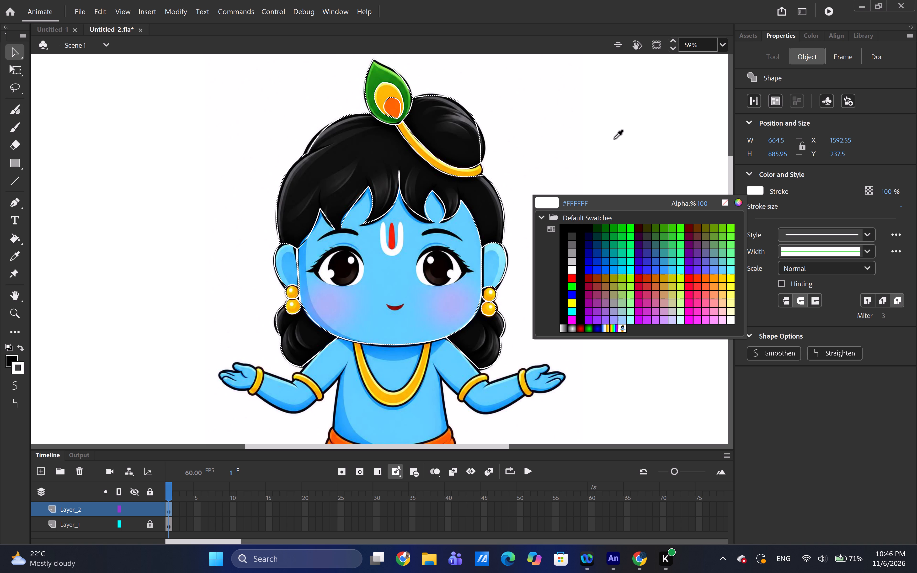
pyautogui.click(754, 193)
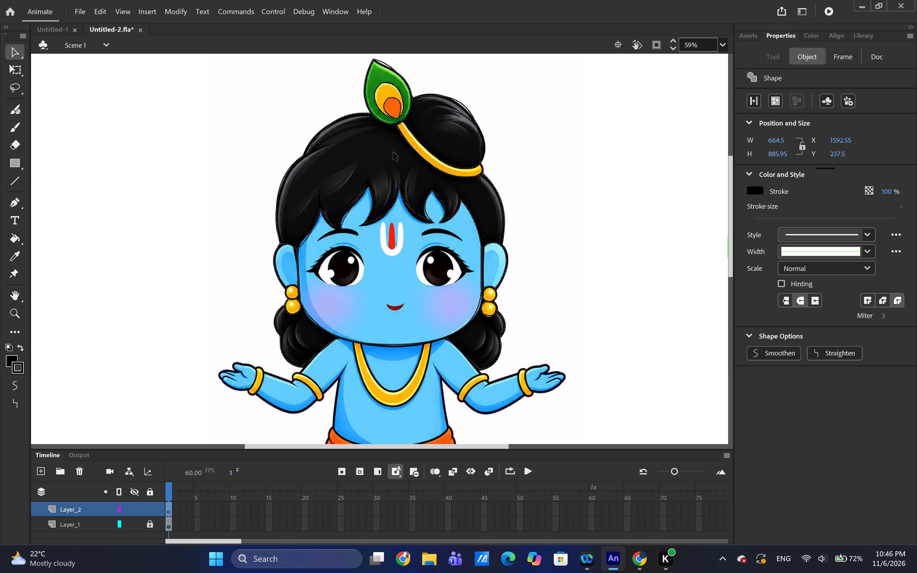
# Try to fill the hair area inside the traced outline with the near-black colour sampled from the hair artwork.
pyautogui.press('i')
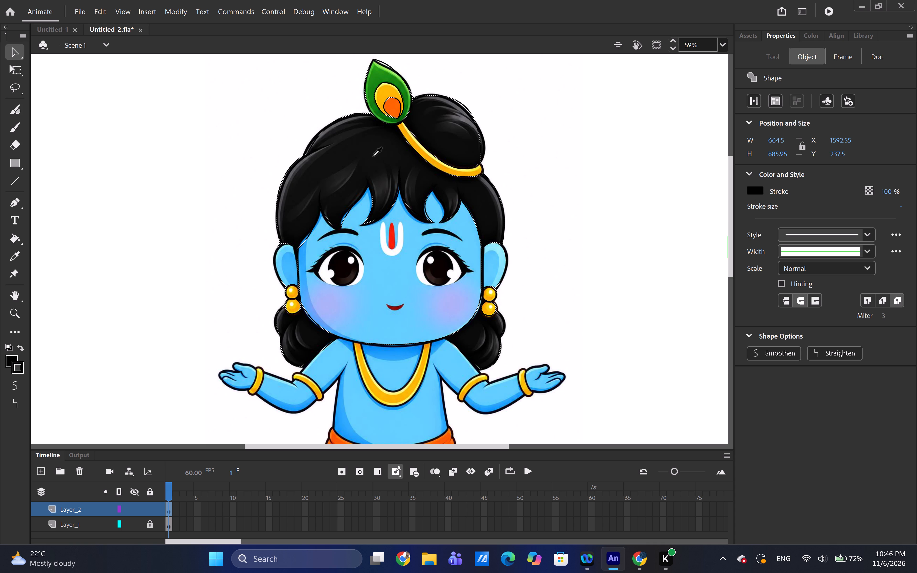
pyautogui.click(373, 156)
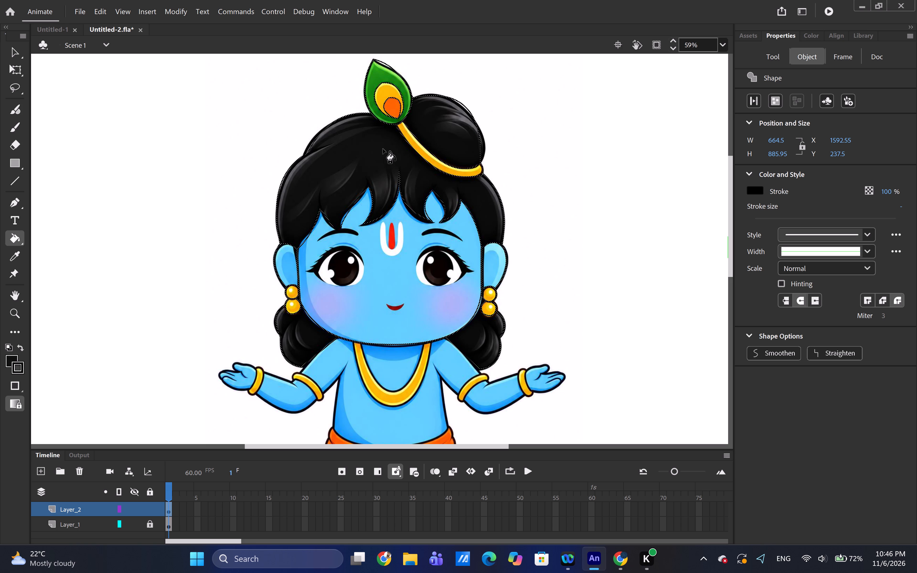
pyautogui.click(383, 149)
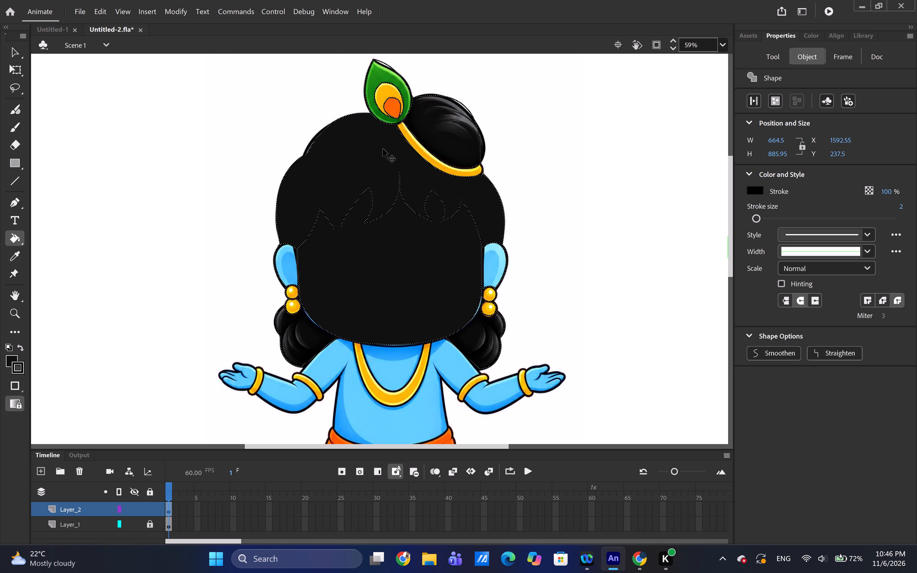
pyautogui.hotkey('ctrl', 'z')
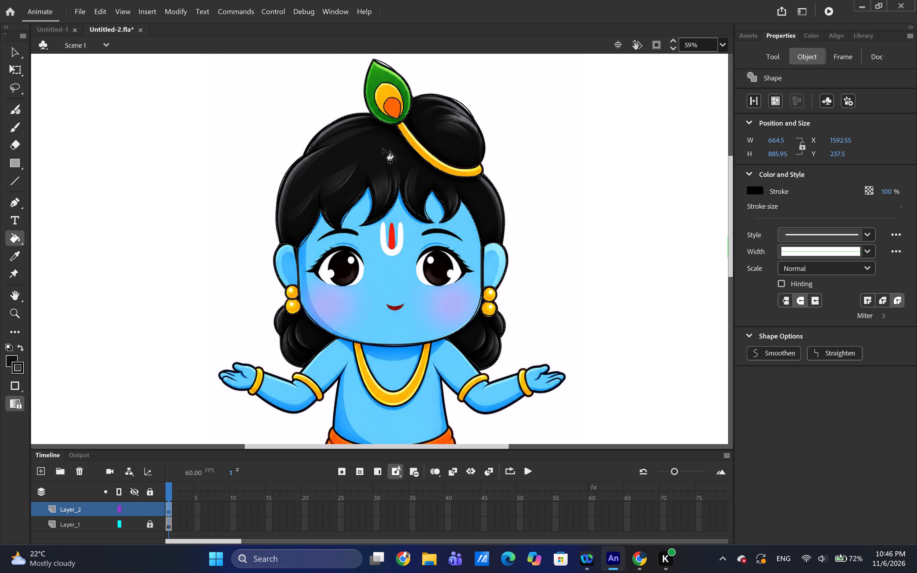
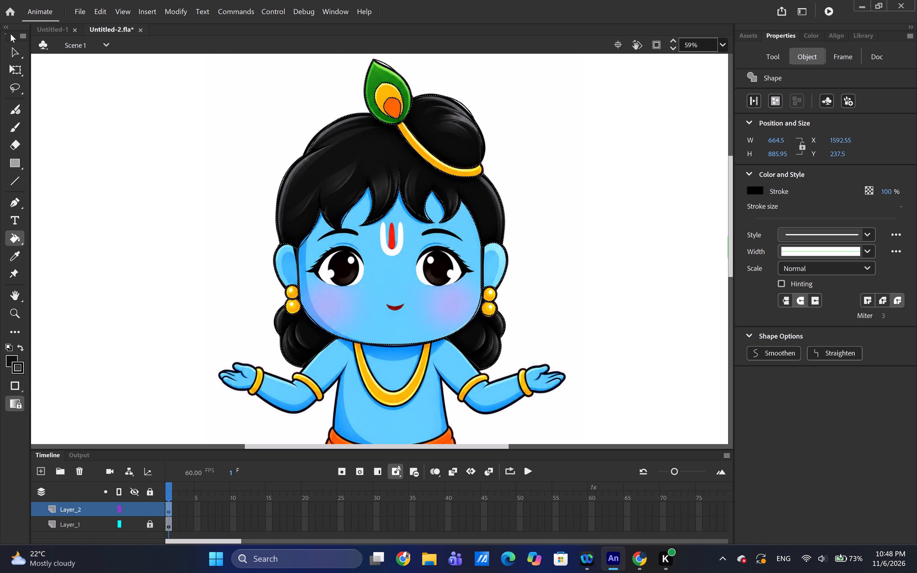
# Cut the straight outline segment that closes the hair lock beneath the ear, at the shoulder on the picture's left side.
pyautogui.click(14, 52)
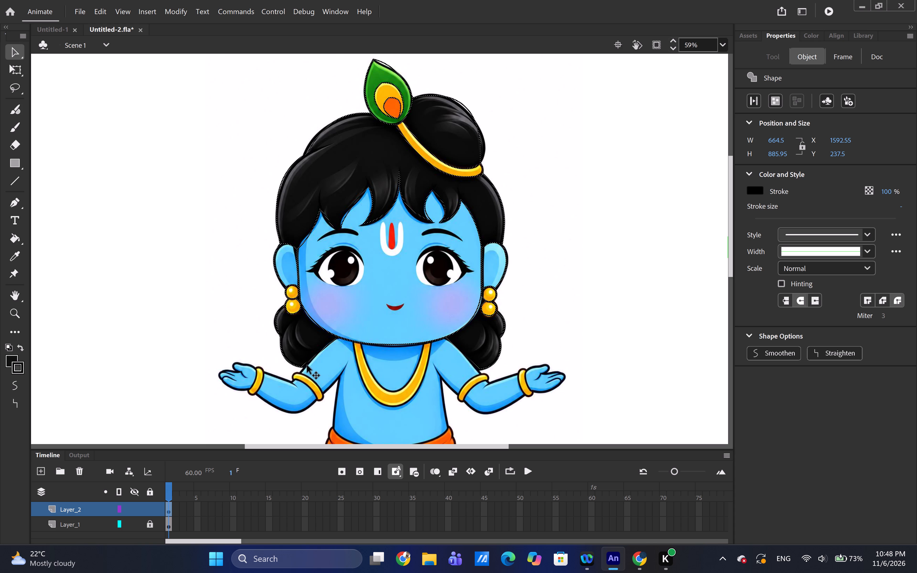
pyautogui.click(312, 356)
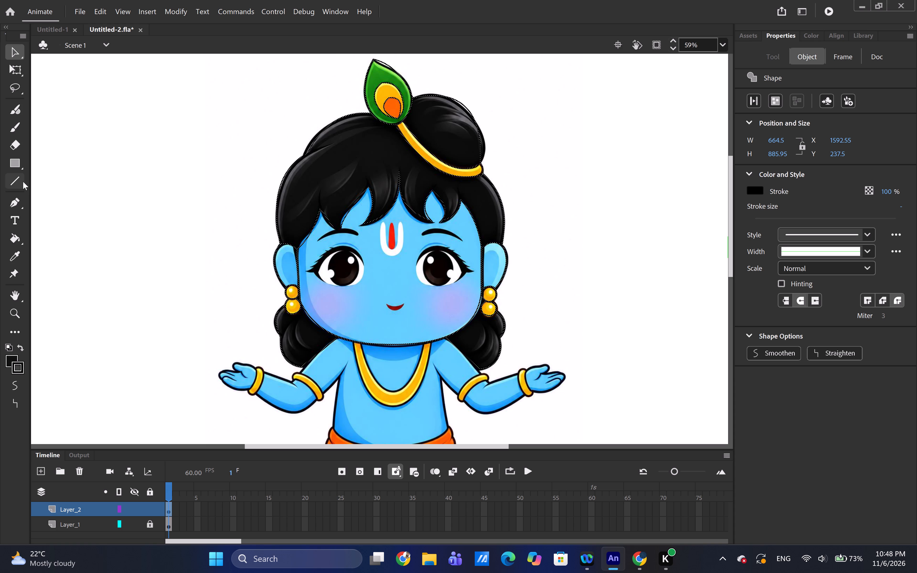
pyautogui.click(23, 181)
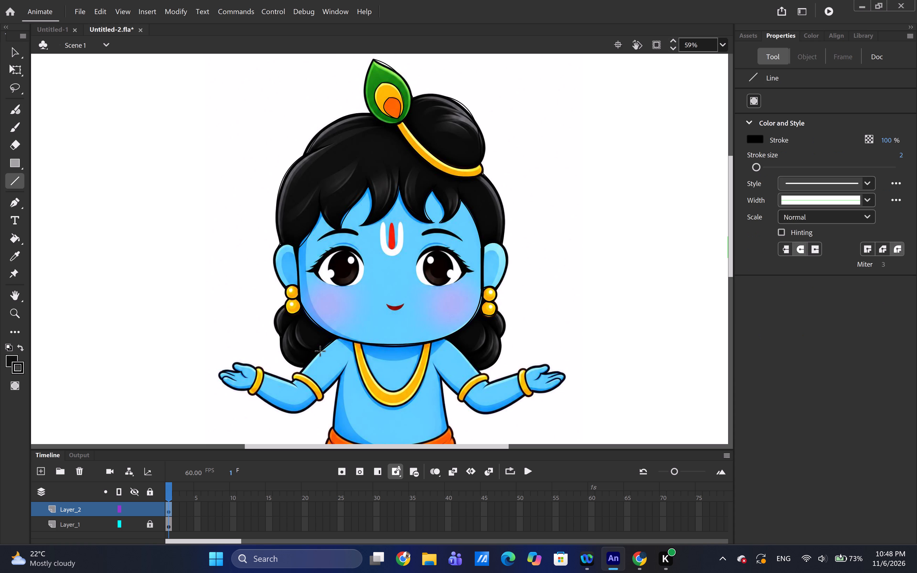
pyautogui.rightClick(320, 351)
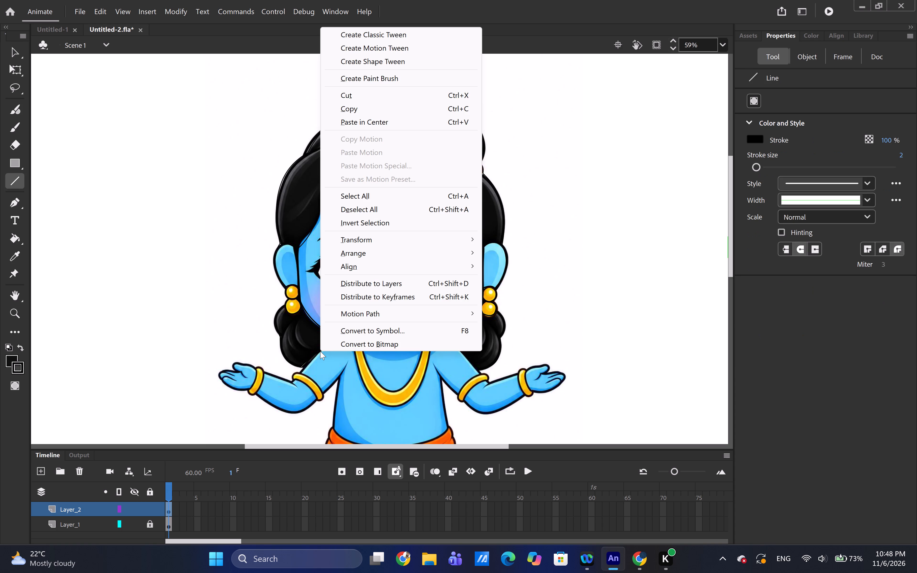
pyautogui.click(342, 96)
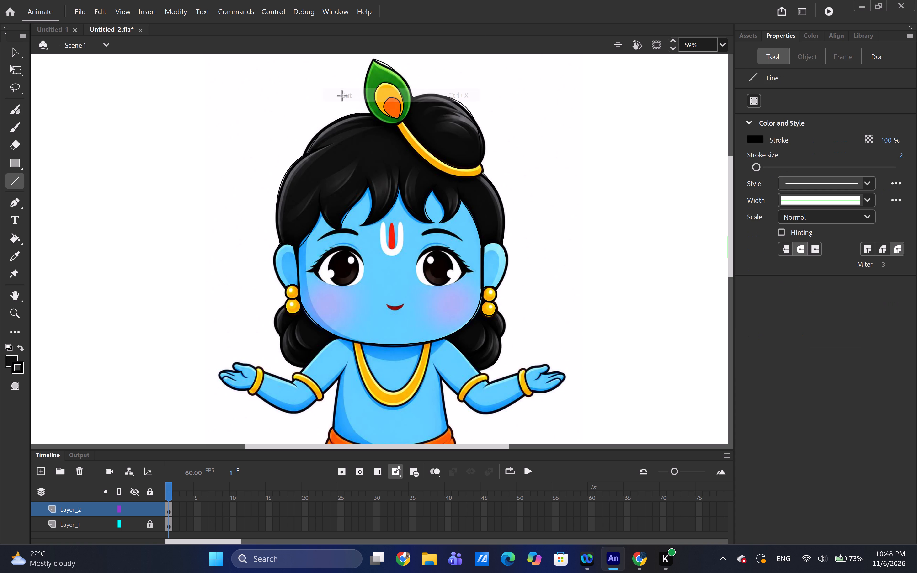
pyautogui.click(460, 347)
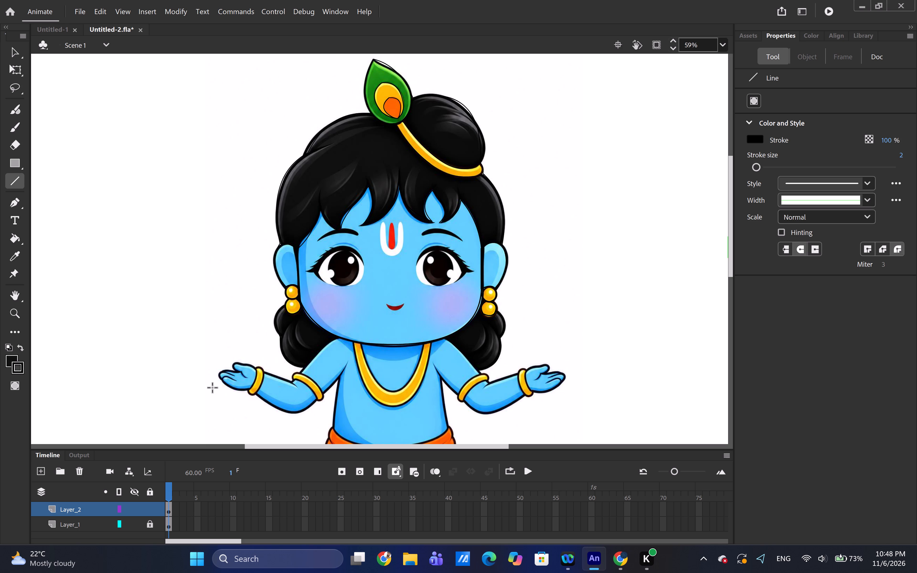
# Toggle the visibility of Layer_2 and then Layer_1 to inspect the traced outlines apart from the reference image.
pyautogui.click(133, 508)
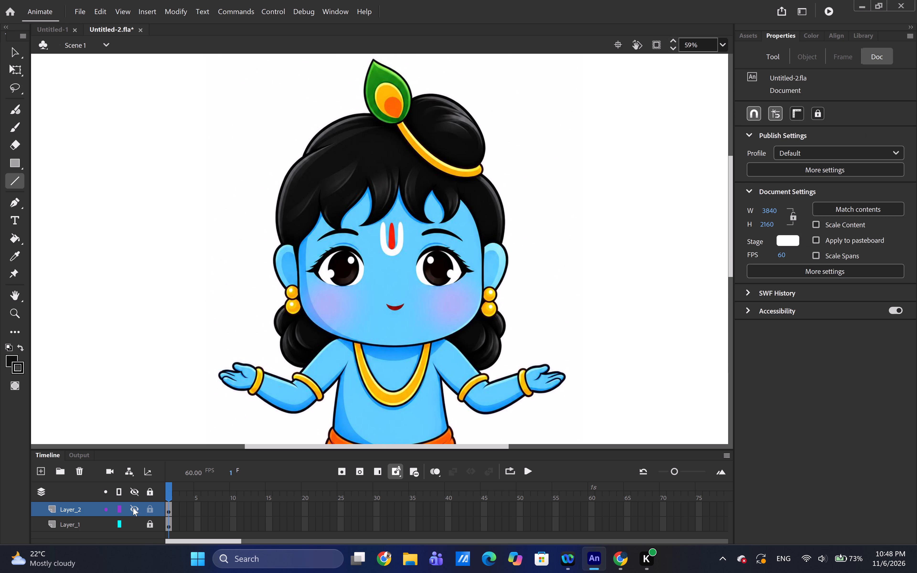
pyautogui.click(133, 508)
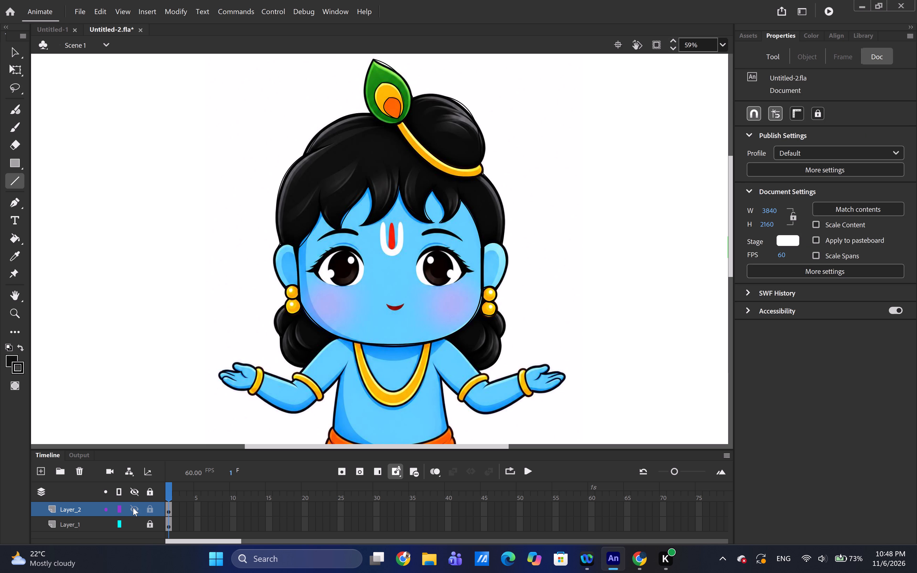
pyautogui.click(133, 508)
pyautogui.click(133, 508)
pyautogui.click(132, 524)
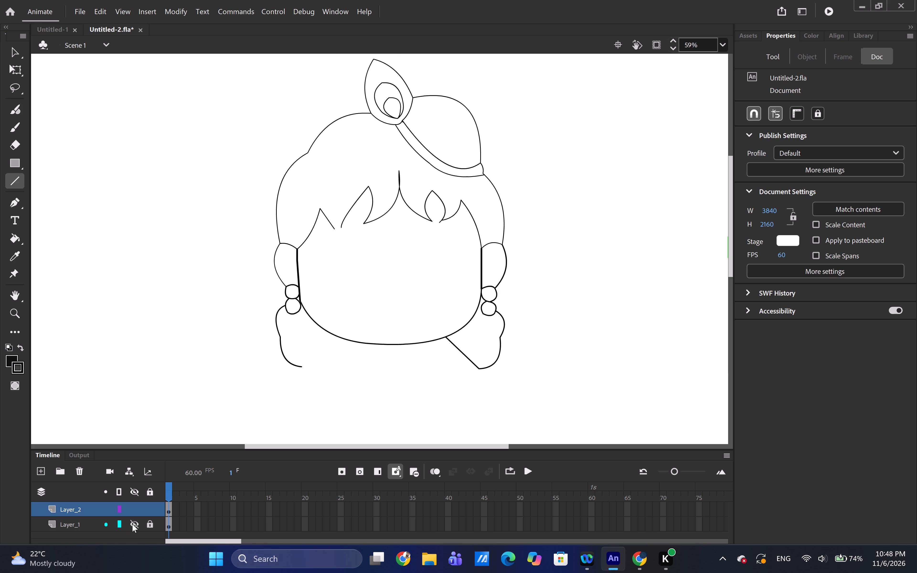
pyautogui.click(132, 524)
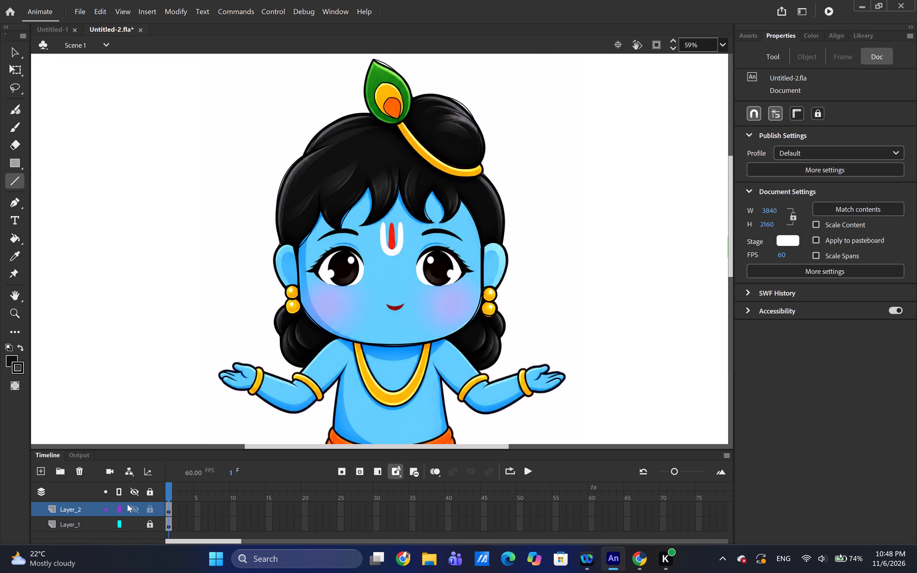
# Set the Line tool's stroke colour to bright green.
pyautogui.click(14, 176)
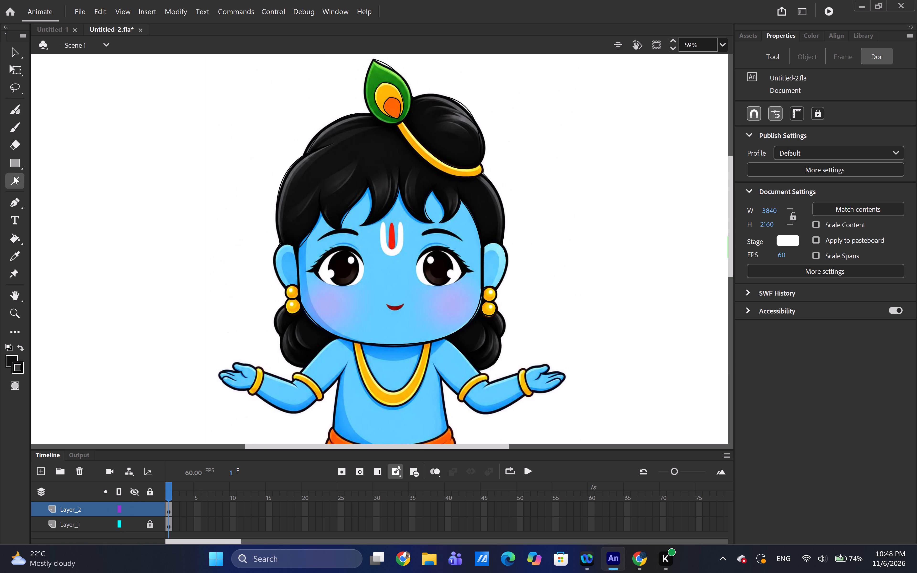
pyautogui.click(12, 179)
pyautogui.click(775, 51)
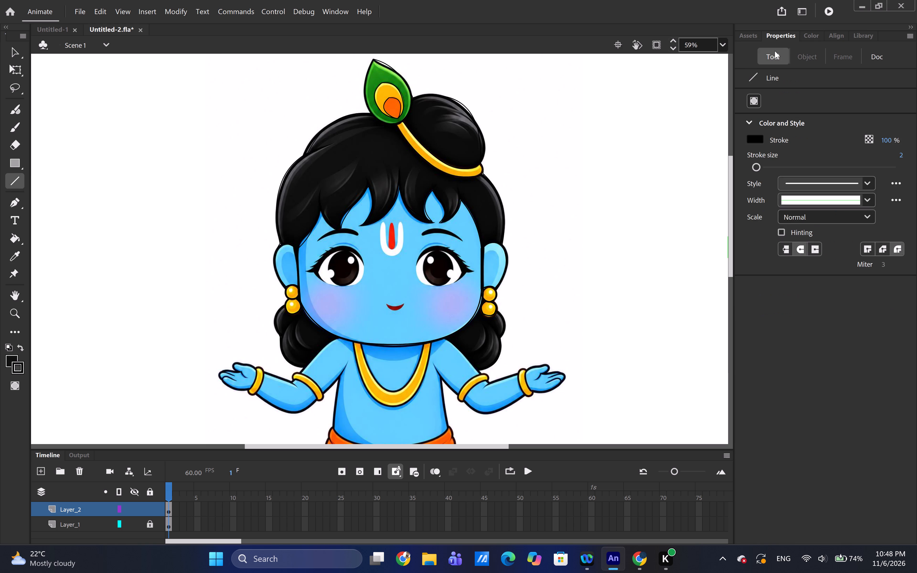
pyautogui.click(755, 134)
pyautogui.click(755, 138)
pyautogui.click(629, 181)
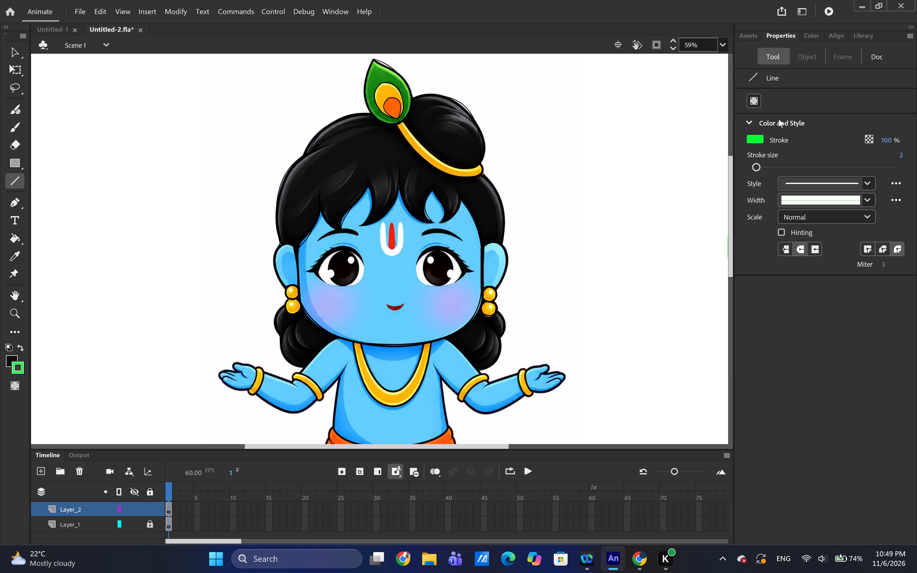
# Undo the recent edits back to the green traced outlines, reverting the segment cut and the black stroke recolouring.
pyautogui.hotkey('ctrl', 'z')
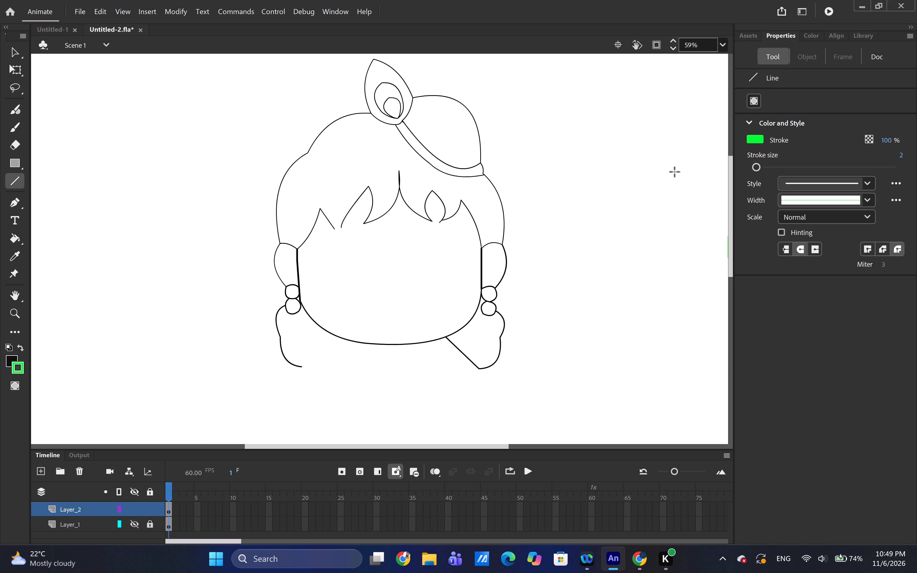
pyautogui.hotkey('ctrl', 'z')
pyautogui.hotkey('ctrl', 'z')
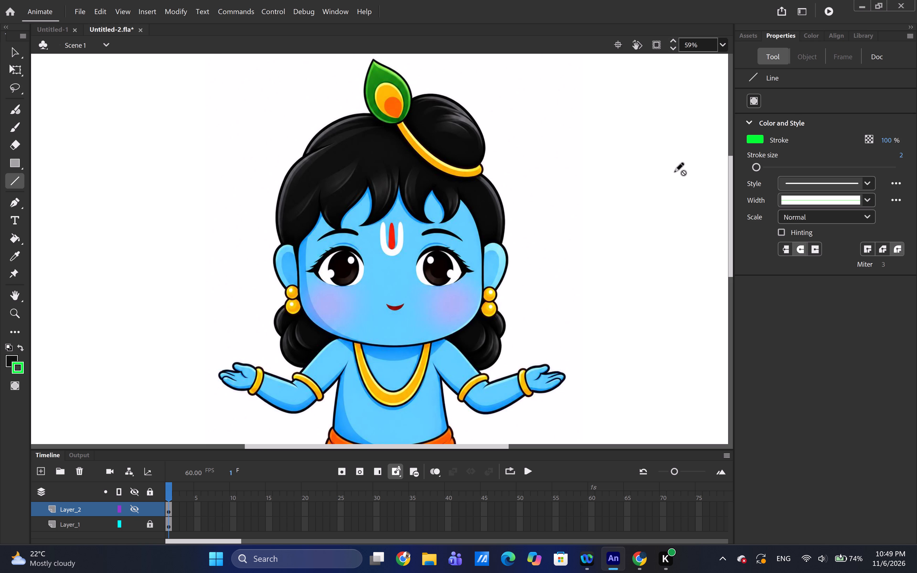
pyautogui.press('z')
pyautogui.hotkey('ctrl', 'z')
pyautogui.hotkey('ctrl', 'z')
pyautogui.write('zz')
pyautogui.hotkey('ctrl', 'z')
pyautogui.hotkey('ctrl', 'z')
pyautogui.write('zzzz')
pyautogui.hotkey('ctrl', 'z')
pyautogui.write('zzzzzzzzzzzzzzzzzzz')
pyautogui.hotkey('ctrl', 'z')
pyautogui.write('zzz')
pyautogui.hotkey('ctrl', 'z')
pyautogui.write('zzzz')
pyautogui.hotkey('ctrl', 'z')
pyautogui.write('zz')
pyautogui.hotkey('ctrl', 'z')
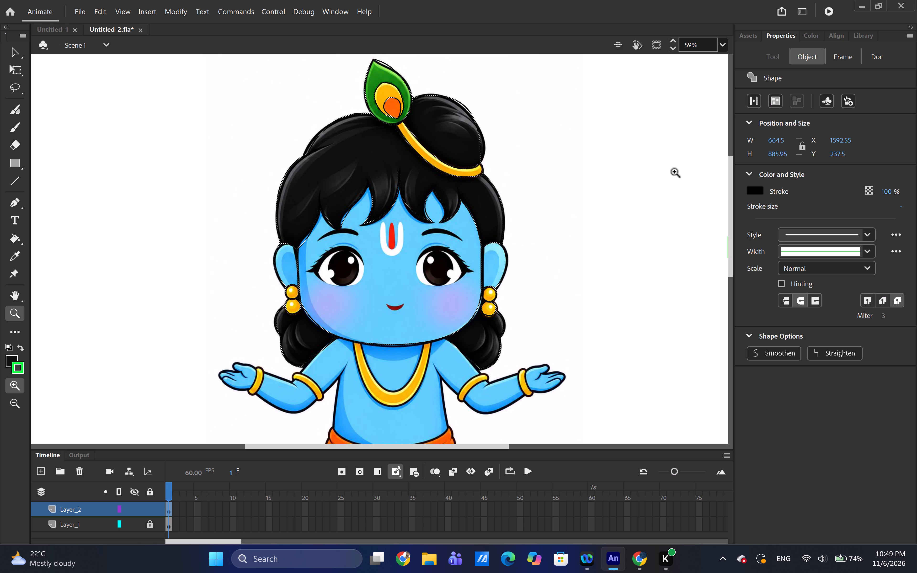
pyautogui.hotkey('ctrl', 'z')
pyautogui.press('z')
pyautogui.hotkey('ctrl', 'z')
pyautogui.press('z')
pyautogui.hotkey('ctrl', 'z')
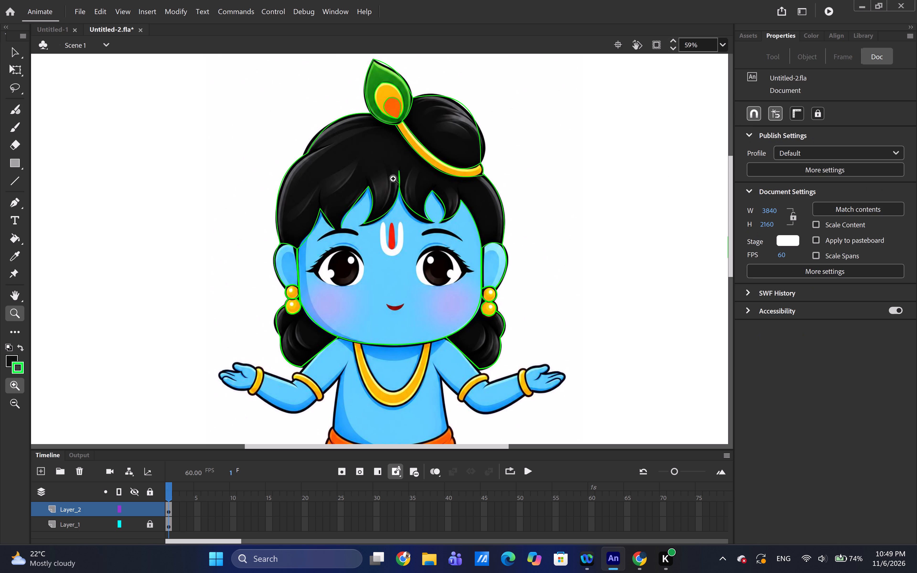
# Cut the short straight outline segment on the fringe lock above the eye on the picture's left side.
pyautogui.click(14, 48)
pyautogui.click(18, 183)
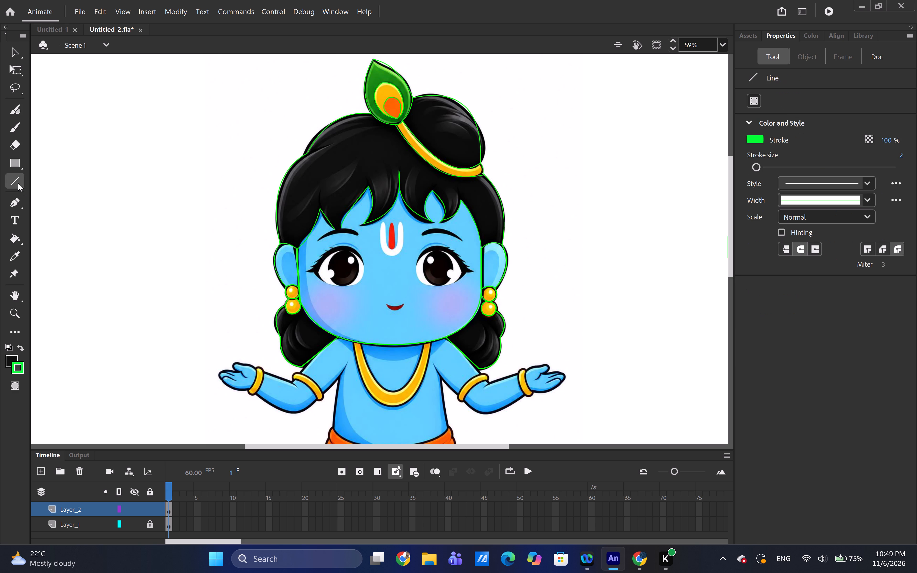
pyautogui.click(327, 215)
pyautogui.keyDown('ctrl'); pyautogui.scroll(4, 334, 207); pyautogui.keyUp('ctrl')
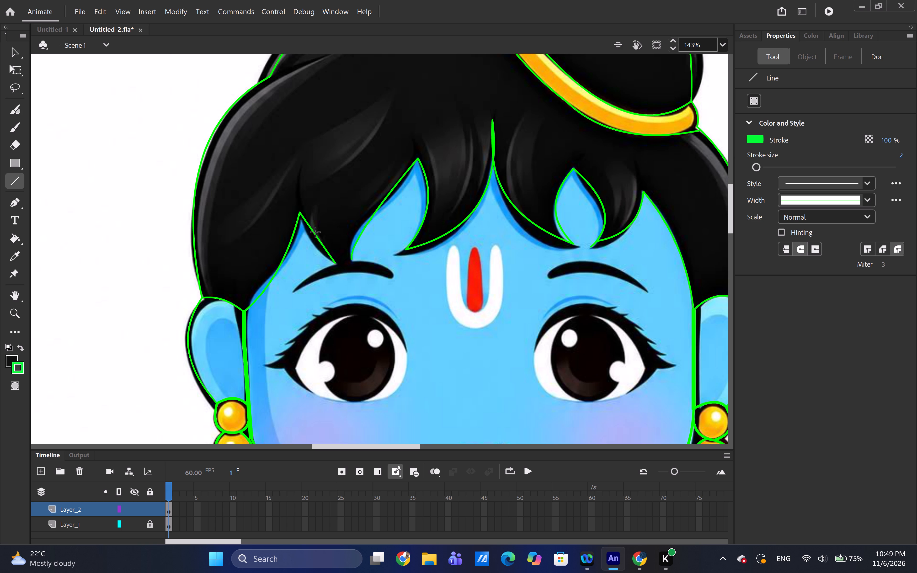
pyautogui.rightClick(315, 232)
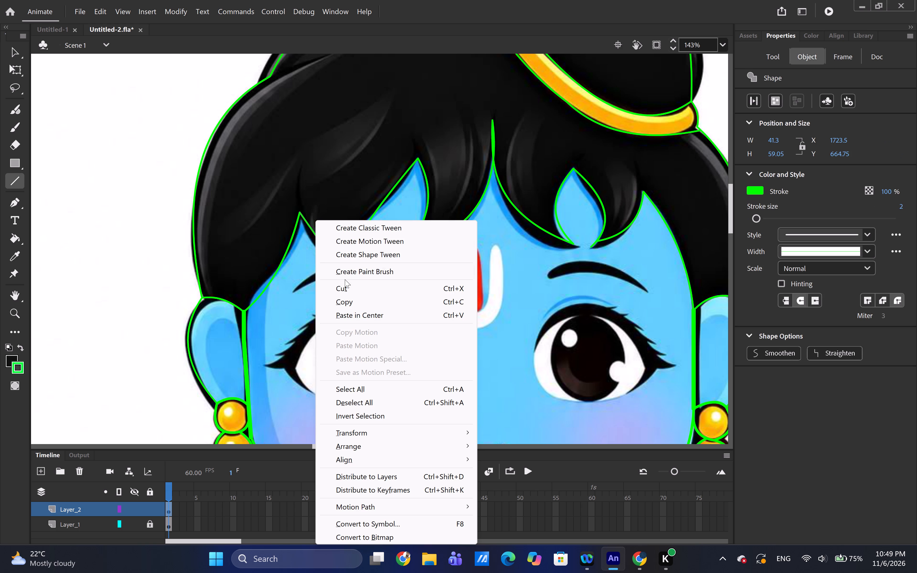
pyautogui.click(344, 287)
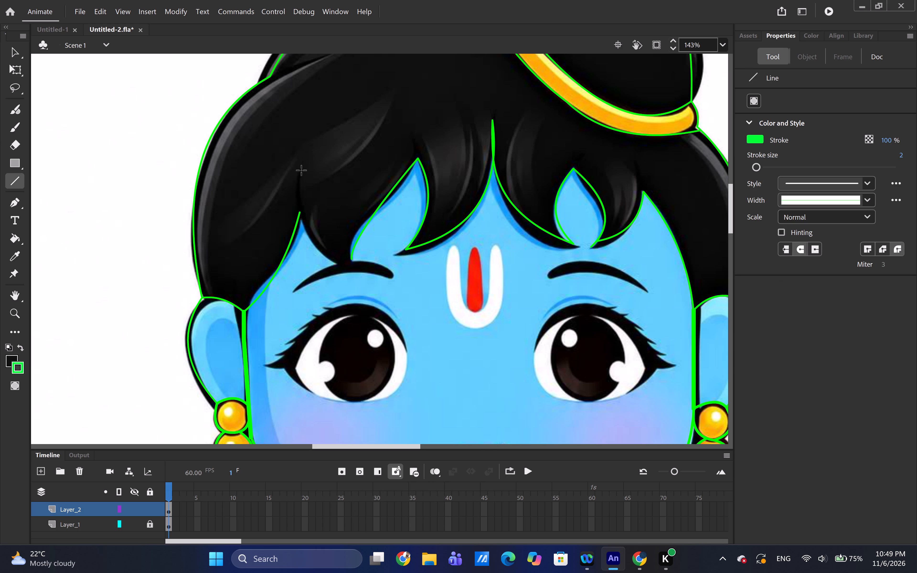
# Redraw the fringe lock's lower edge with a line joining the two neighbouring outlines and bend it along the hair curve.
pyautogui.moveTo(300, 211); pyautogui.dragTo(352, 260)
pyautogui.click(12, 55)
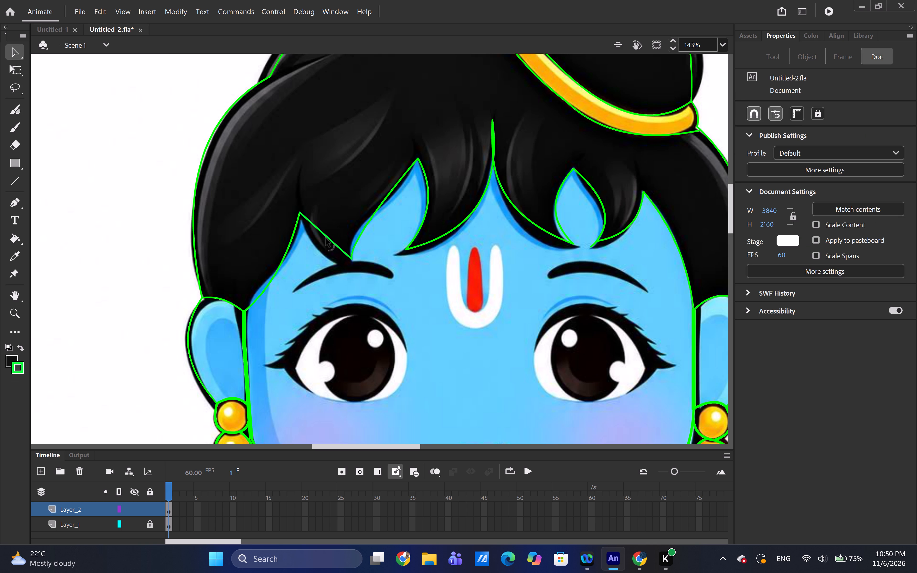
pyautogui.moveTo(326, 239); pyautogui.dragTo(318, 249)
pyautogui.moveTo(318, 249); pyautogui.dragTo(316, 250)
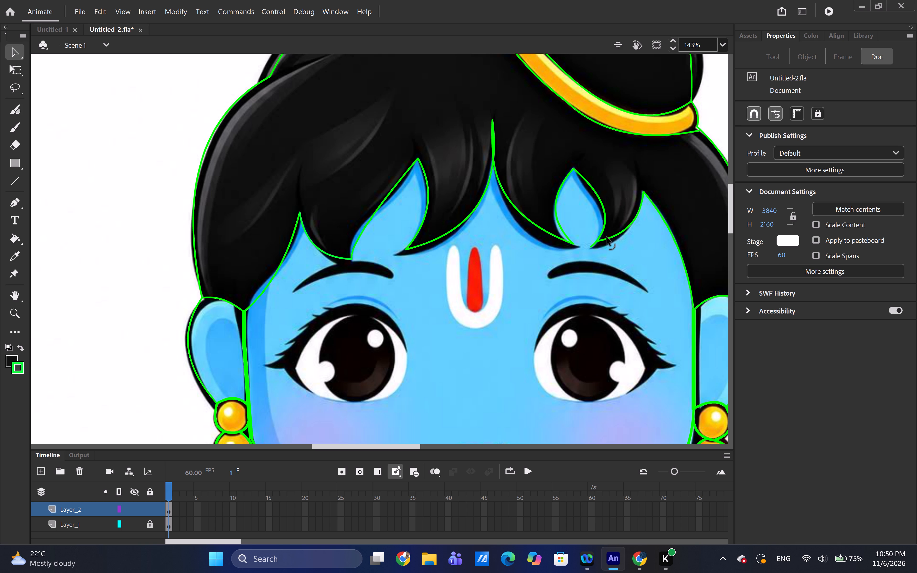
# Move the corner where the fringe curves meet above the eye on the picture's right side slightly down to the hair edge.
pyautogui.moveTo(599, 240); pyautogui.dragTo(599, 245)
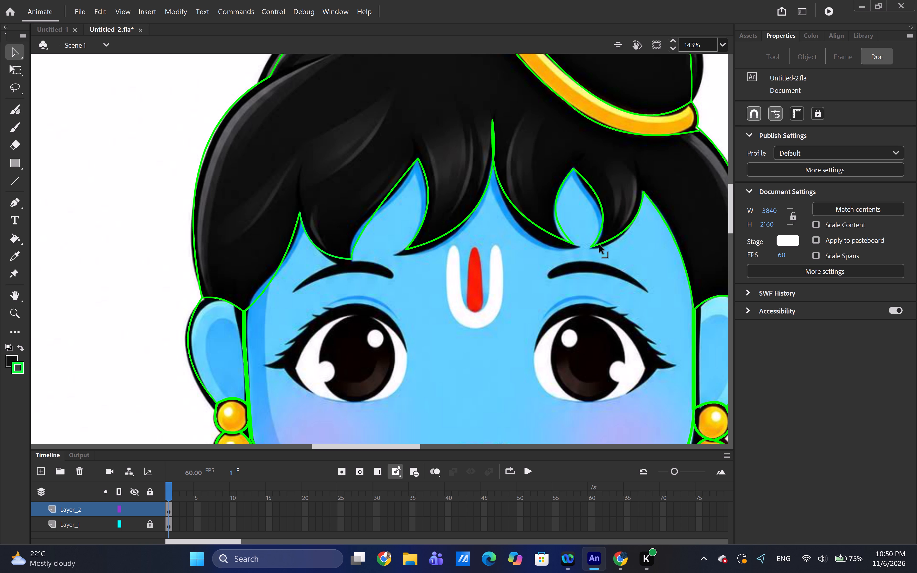
pyautogui.moveTo(599, 245); pyautogui.dragTo(599, 245)
# Move the meeting point of the two centre fringe curves up to the top of the short vertical parting line.
pyautogui.moveTo(494, 155); pyautogui.dragTo(493, 155)
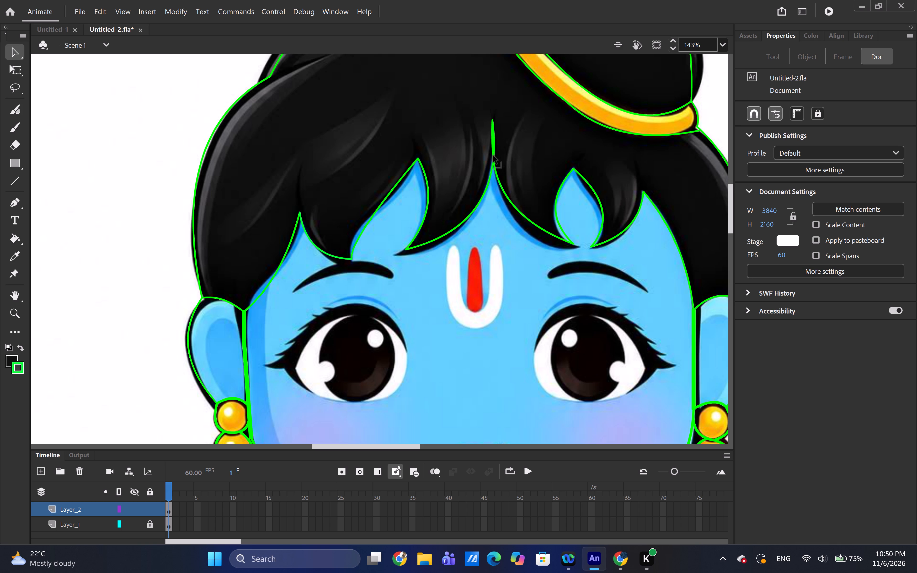
pyautogui.moveTo(493, 155); pyautogui.dragTo(493, 167)
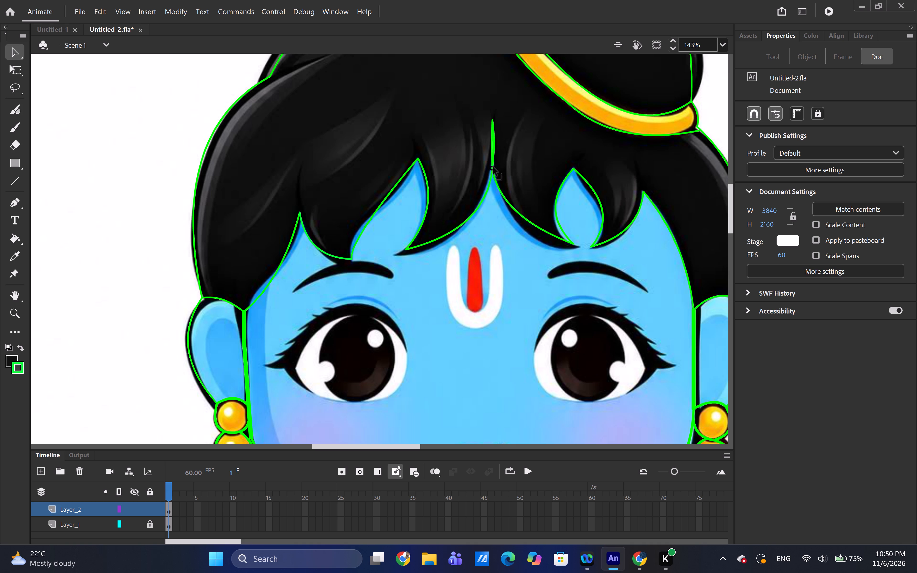
pyautogui.moveTo(493, 167); pyautogui.dragTo(497, 143)
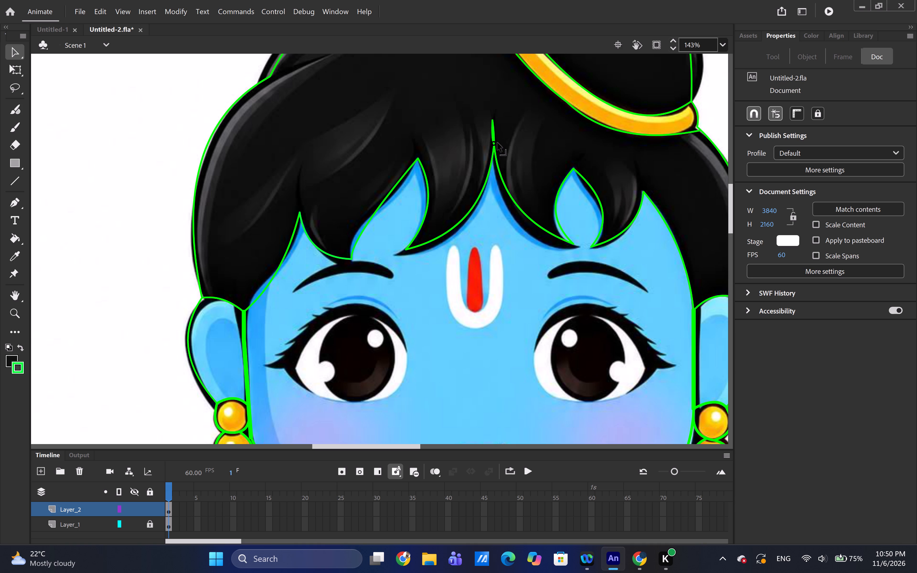
pyautogui.moveTo(497, 143); pyautogui.dragTo(494, 107)
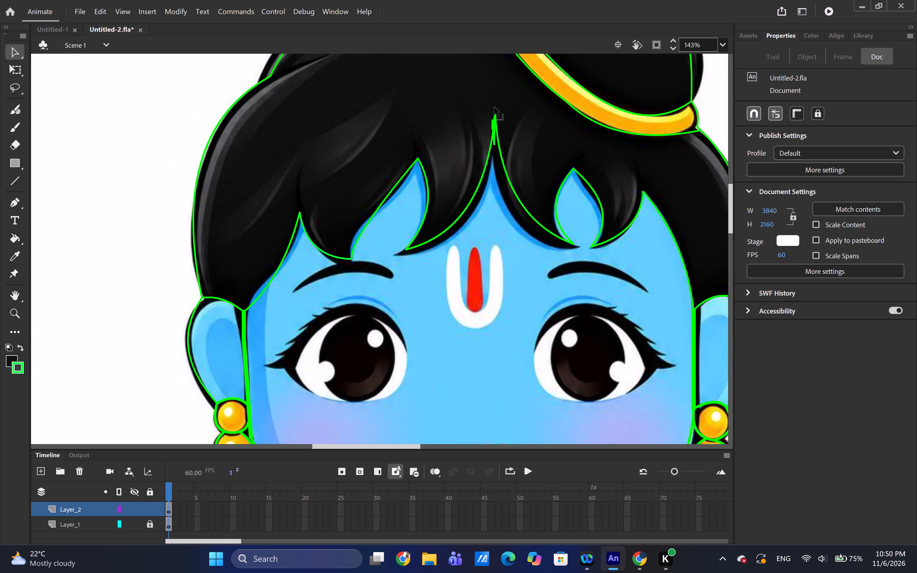
# Nudge the peak where the two centre fringe curves meet slightly up and toward the picture's left.
pyautogui.moveTo(494, 107); pyautogui.dragTo(492, 104)
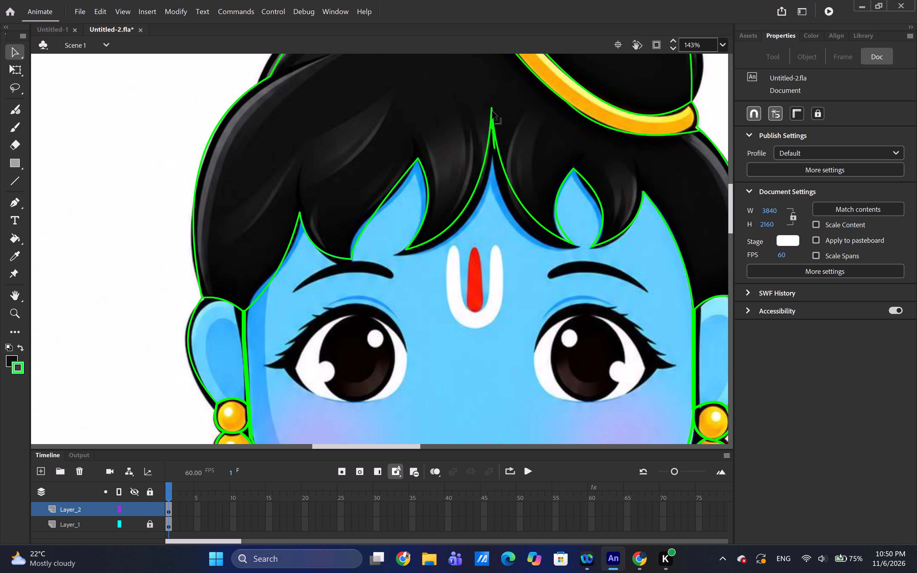
# Cut the leftover short line segments beneath the centre parting's peak so only the two fringe curves remain.
pyautogui.click(494, 140)
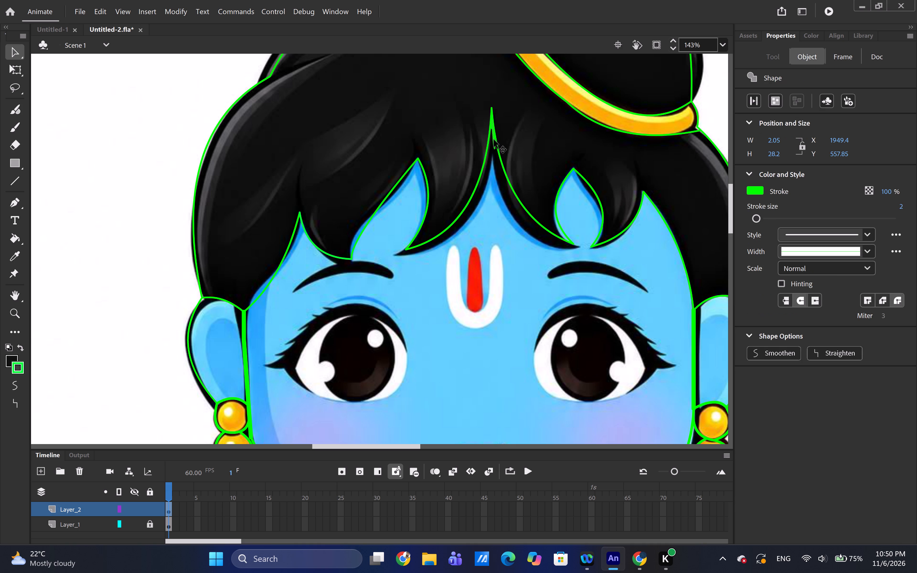
pyautogui.rightClick(494, 140)
pyautogui.click(524, 205)
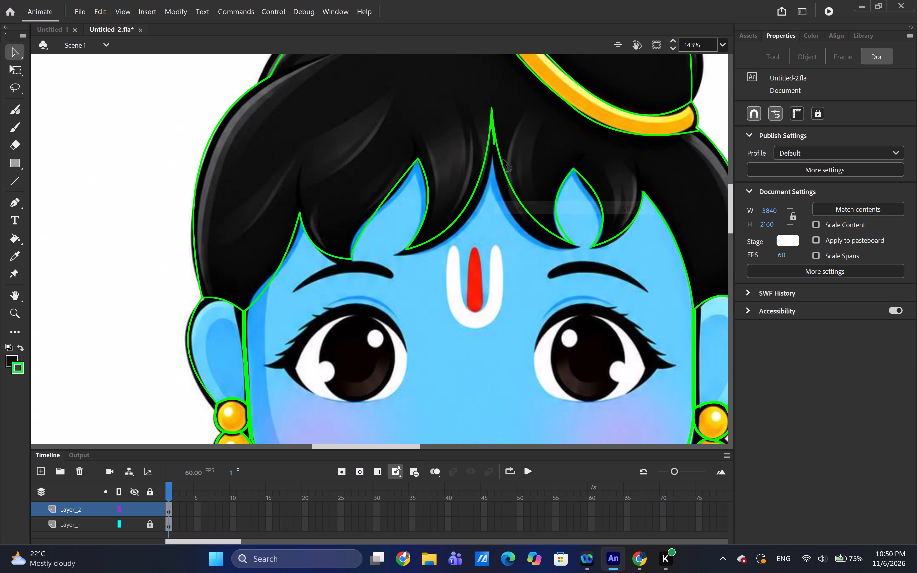
pyautogui.rightClick(493, 139)
pyautogui.click(518, 204)
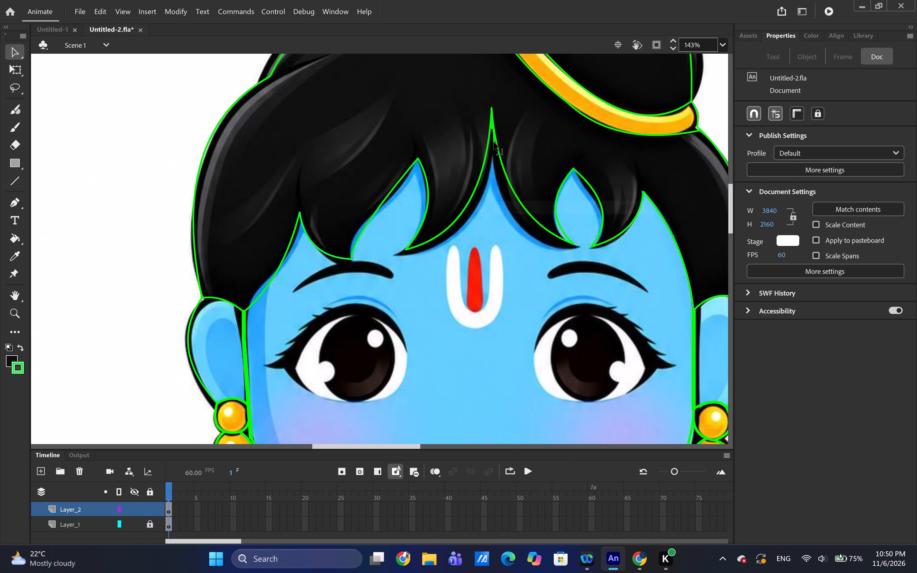
pyautogui.rightClick(494, 142)
pyautogui.click(513, 212)
pyautogui.click(492, 129)
pyautogui.rightClick(492, 129)
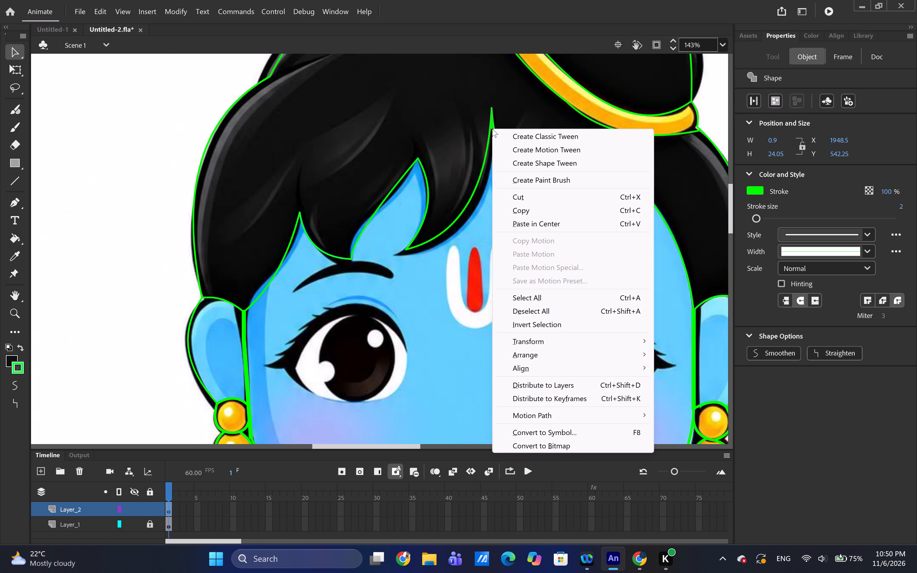
pyautogui.click(517, 198)
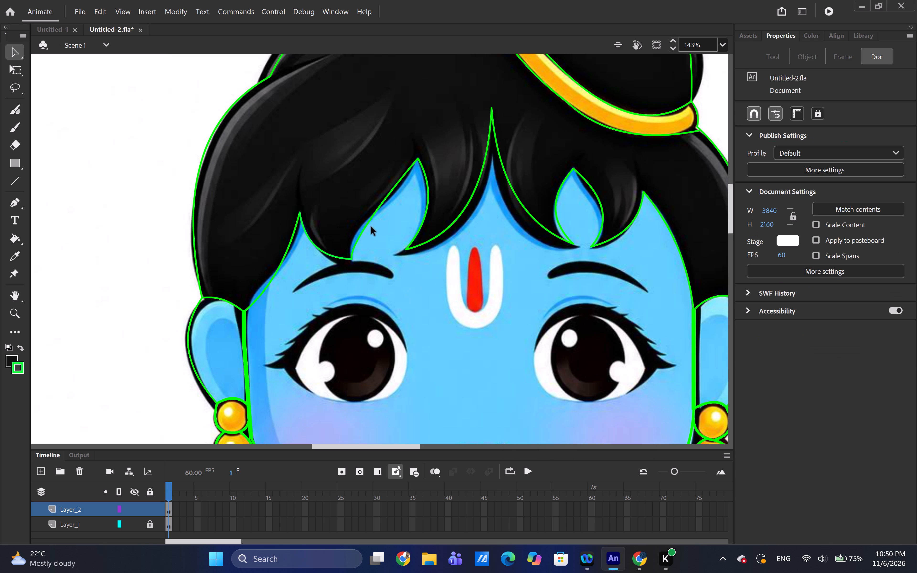
# Bend the long outer edge of the forehead gap above the eye on the picture's left side onto the hair edge.
pyautogui.moveTo(368, 224); pyautogui.dragTo(365, 221)
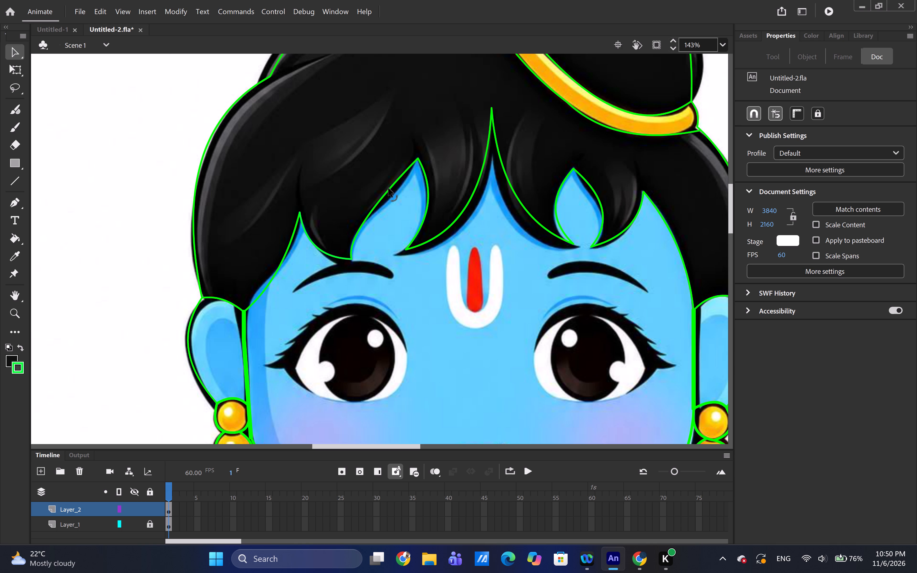
pyautogui.moveTo(389, 188); pyautogui.dragTo(389, 187)
pyautogui.moveTo(389, 187); pyautogui.dragTo(390, 184)
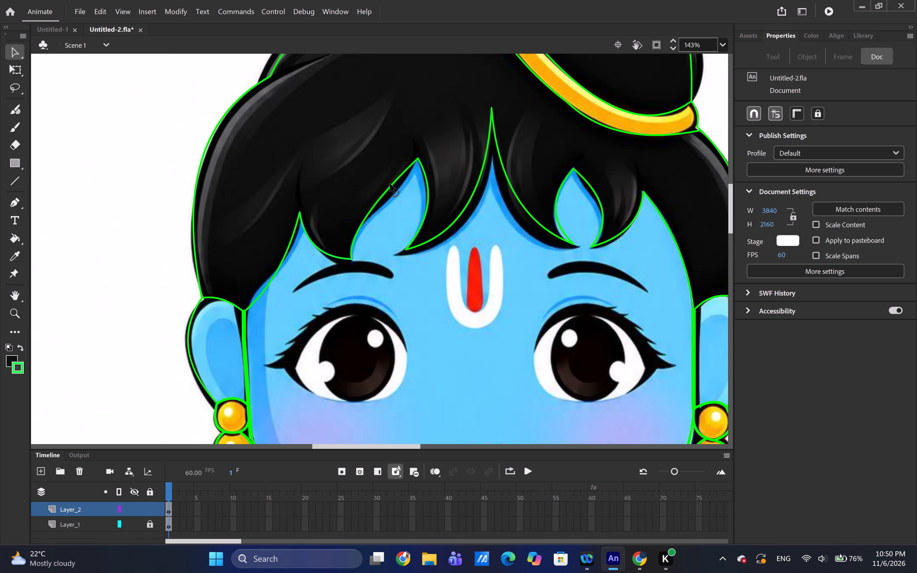
pyautogui.moveTo(390, 184); pyautogui.dragTo(391, 183)
# Extend the tip of the fringe lock left of the forehead mark to the drawn hair tip and bend its lower curve outward along the hair.
pyautogui.moveTo(408, 246); pyautogui.dragTo(399, 252)
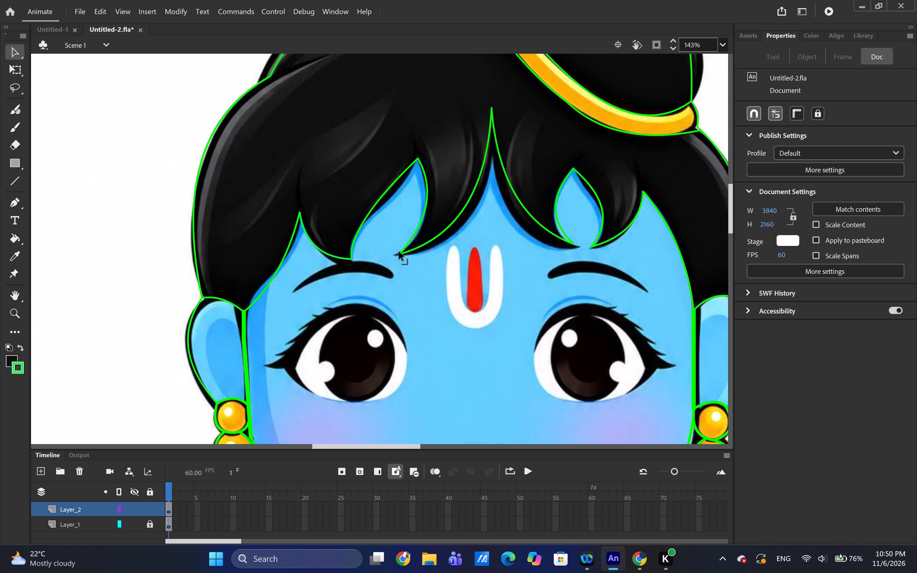
pyautogui.moveTo(399, 252); pyautogui.dragTo(398, 253)
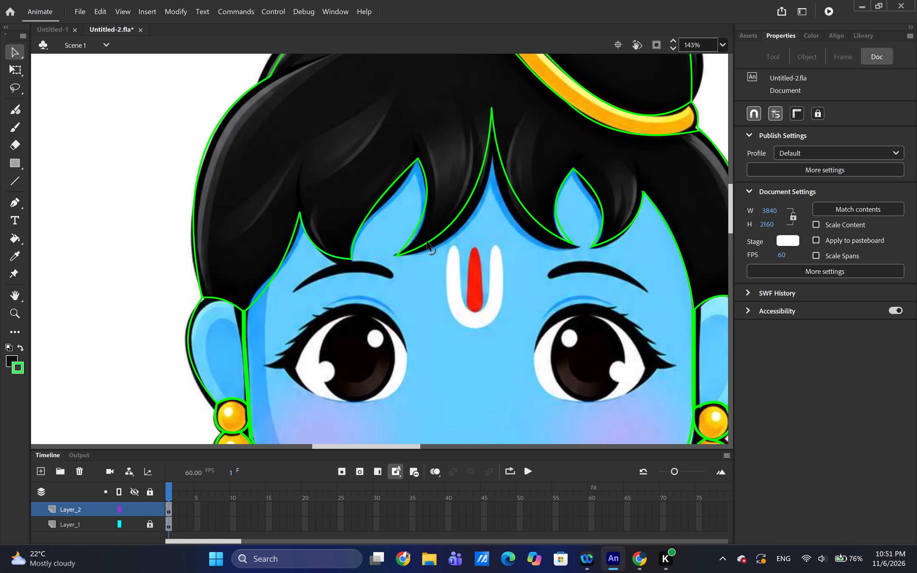
pyautogui.moveTo(427, 242); pyautogui.dragTo(438, 252)
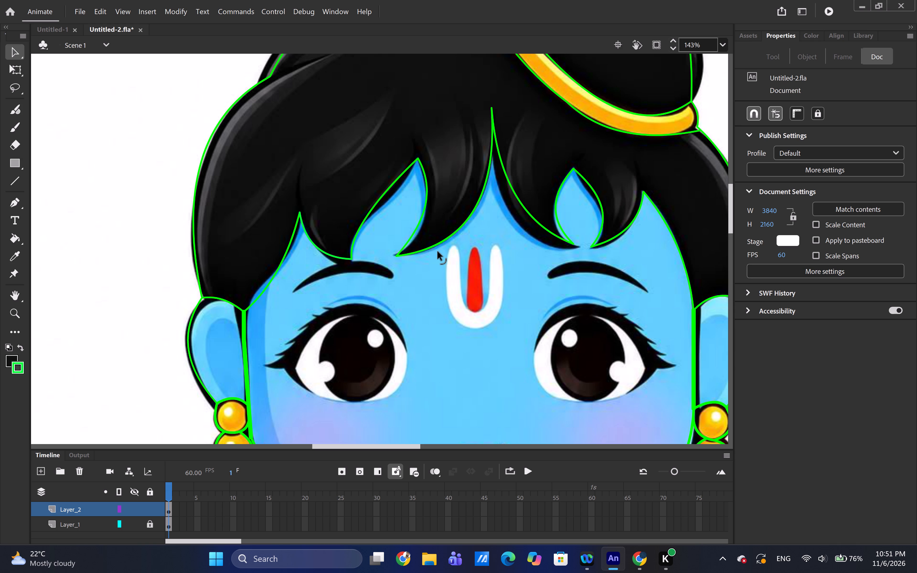
pyautogui.moveTo(438, 252); pyautogui.dragTo(438, 252)
# Bend the bottom curve of the fringe lock above the picture's left eyebrow slightly down to the hair edge.
pyautogui.moveTo(342, 258); pyautogui.dragTo(340, 263)
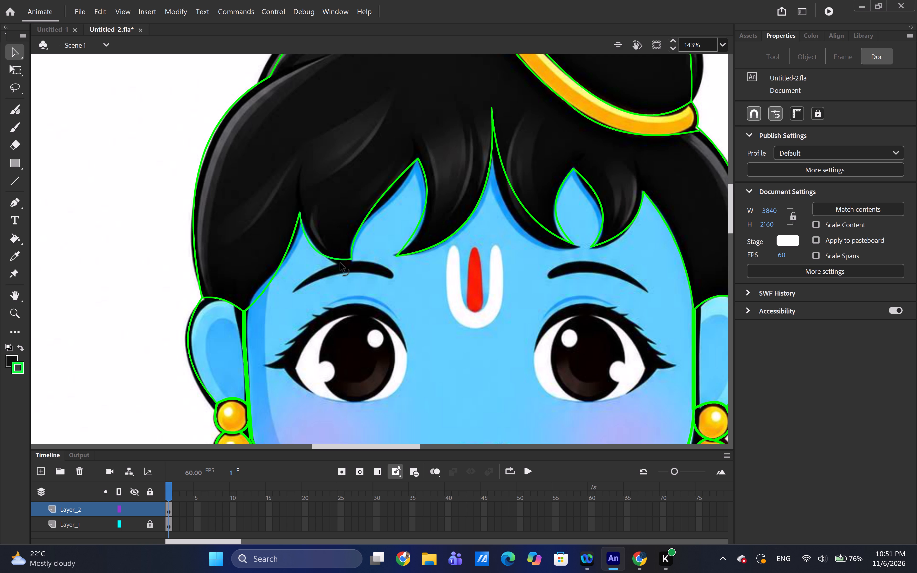
pyautogui.moveTo(340, 263); pyautogui.dragTo(350, 263)
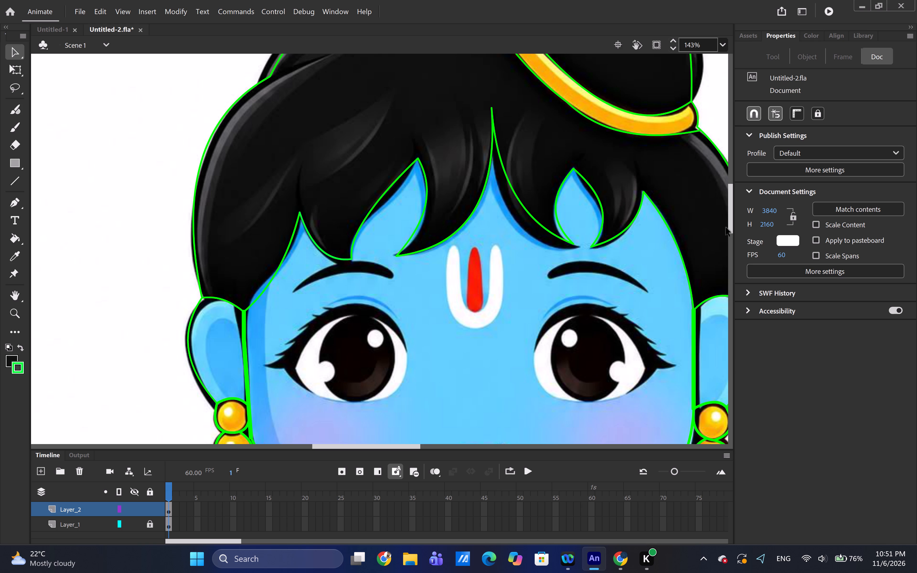
# Look over the traced outlines from the neck hair and chin up to the bun and peacock feather.
pyautogui.moveTo(732, 227); pyautogui.dragTo(735, 268)
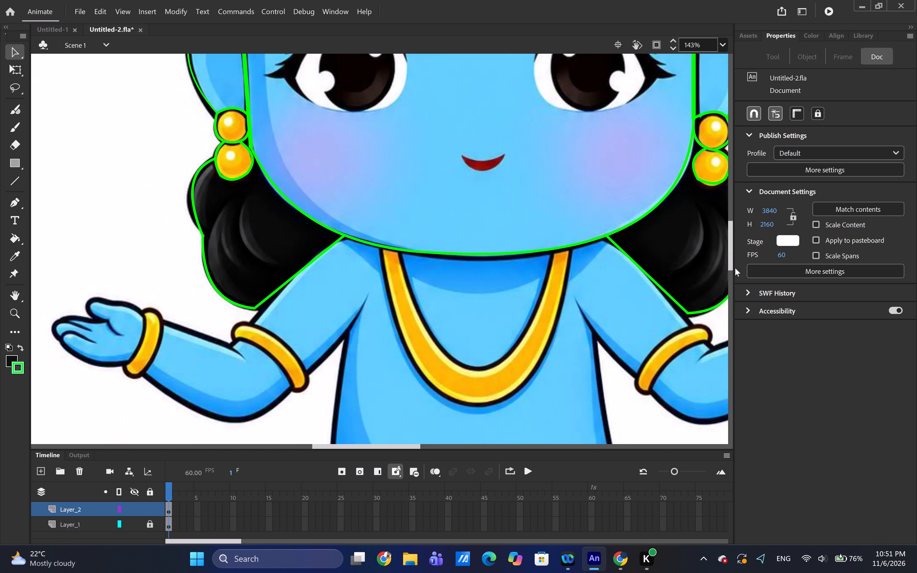
pyautogui.moveTo(735, 268); pyautogui.dragTo(735, 258)
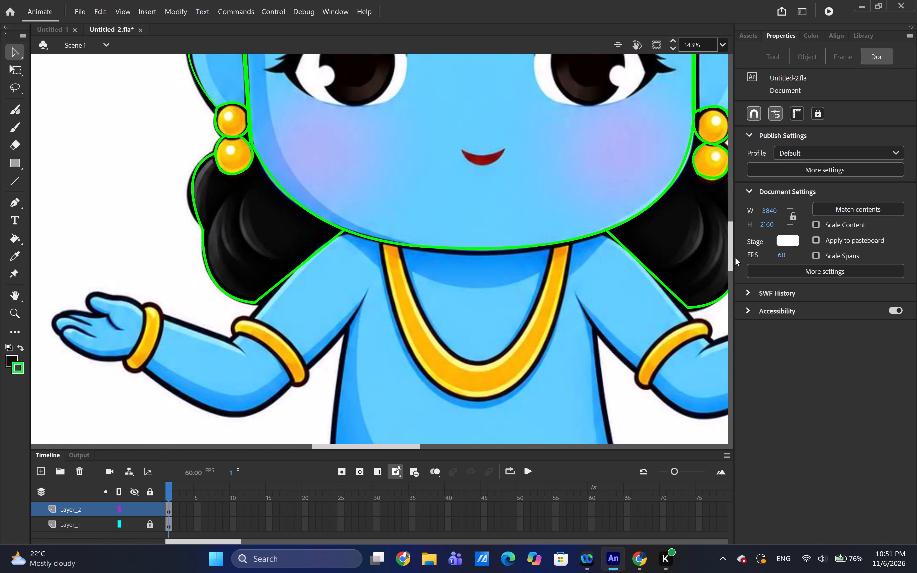
pyautogui.moveTo(735, 258); pyautogui.dragTo(735, 250)
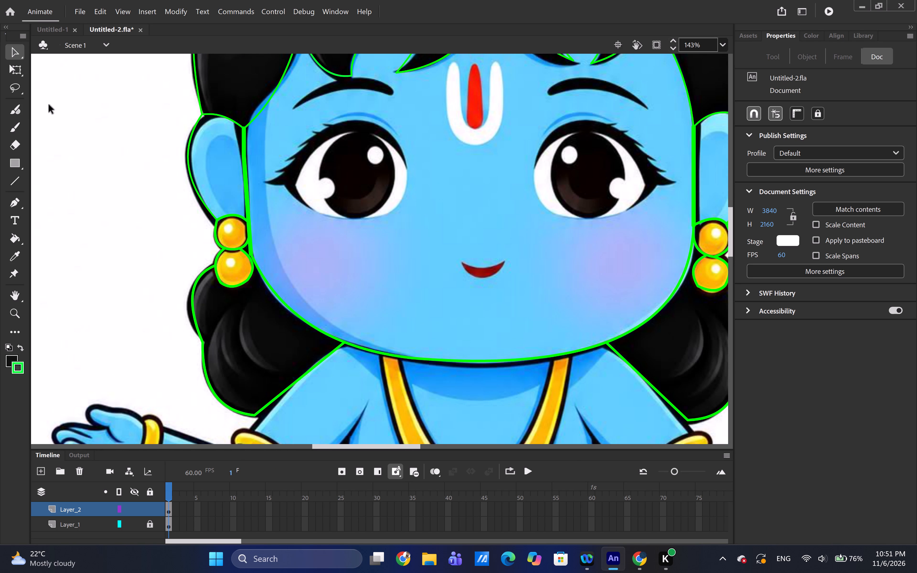
pyautogui.keyDown('ctrl'); pyautogui.scroll(-4, 476, 202); pyautogui.keyUp('ctrl')
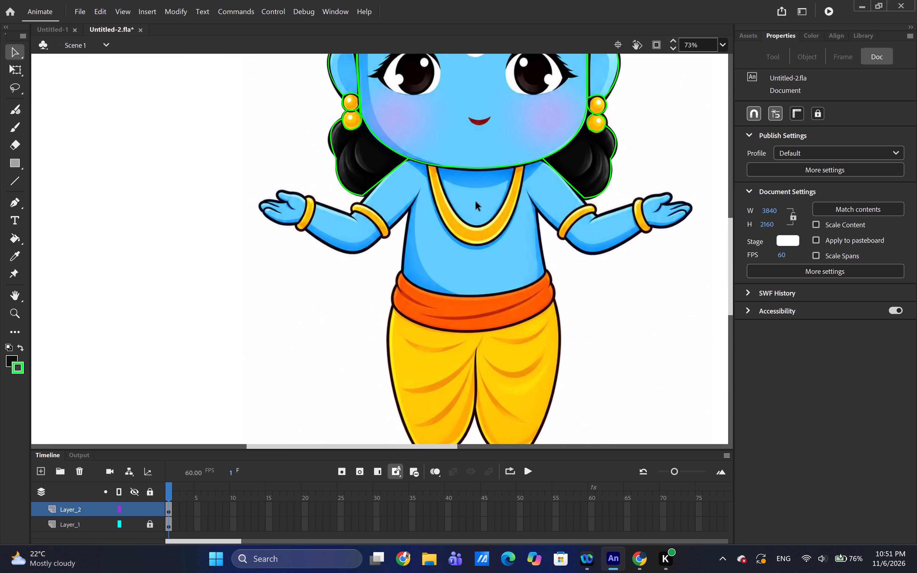
pyautogui.moveTo(730, 248); pyautogui.dragTo(730, 224)
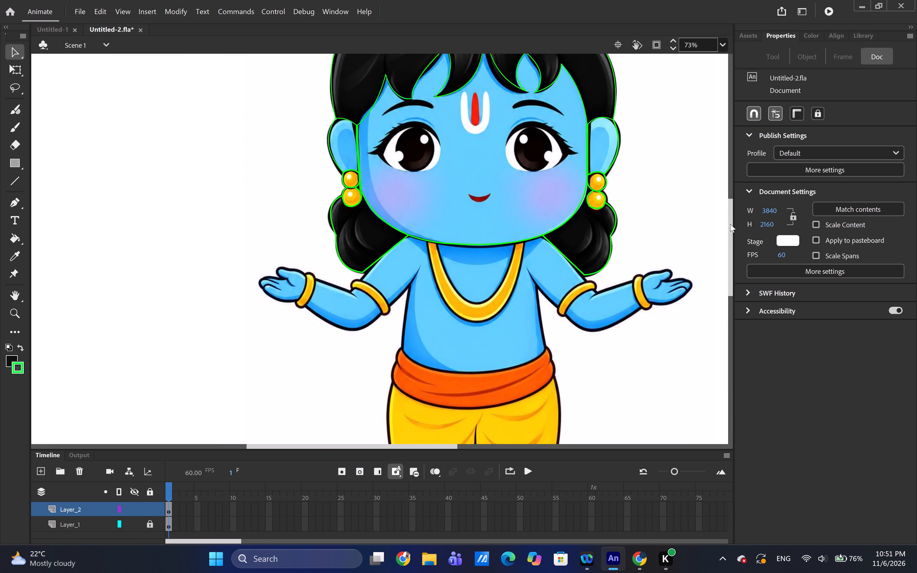
pyautogui.moveTo(730, 224); pyautogui.dragTo(731, 202)
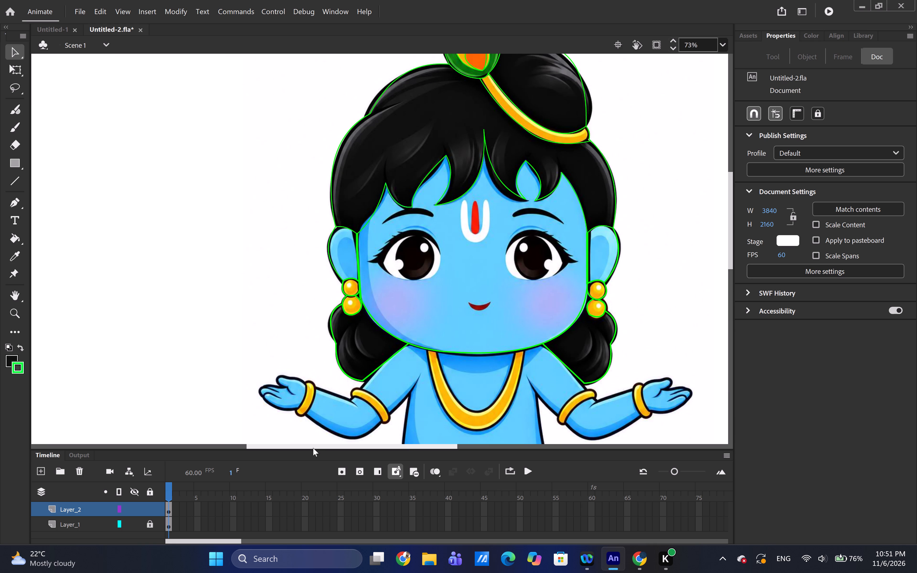
pyautogui.moveTo(313, 449); pyautogui.dragTo(345, 449)
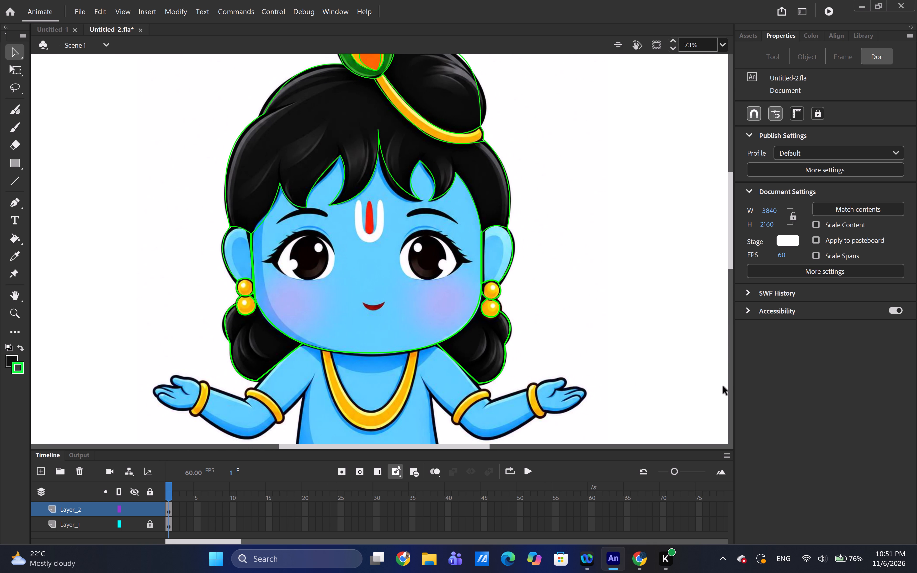
pyautogui.moveTo(731, 231); pyautogui.dragTo(730, 219)
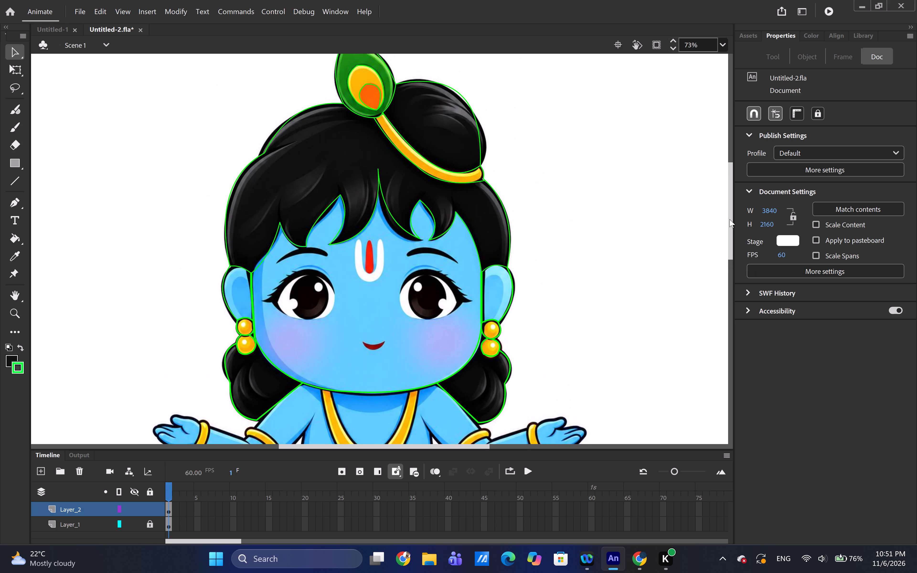
pyautogui.moveTo(730, 219); pyautogui.dragTo(728, 214)
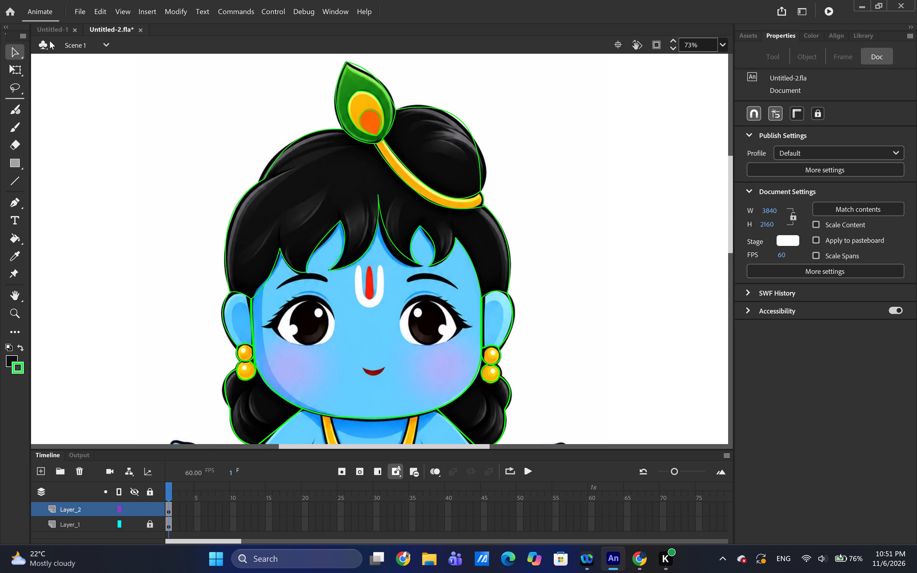
# Select the traced outlines, sample the near-black hair colour from the reference picture, and fill the main hair shape with it.
pyautogui.click(16, 51)
pyautogui.moveTo(166, 59); pyautogui.dragTo(209, 101)
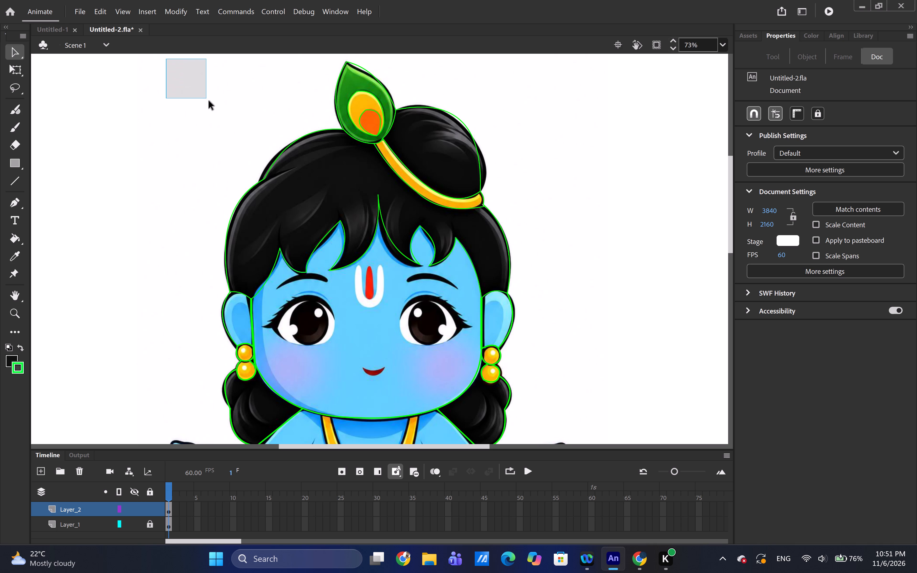
pyautogui.moveTo(209, 101); pyautogui.dragTo(576, 453)
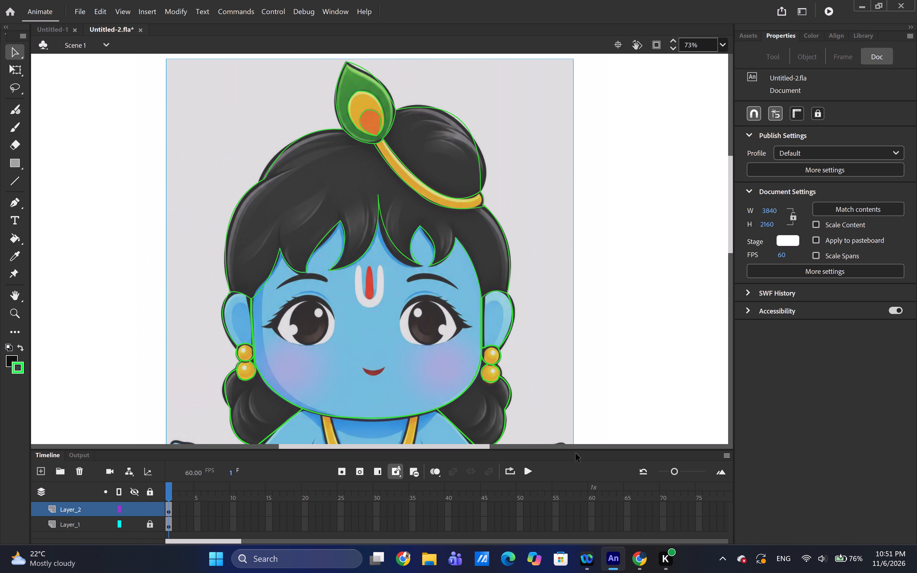
pyautogui.moveTo(576, 453); pyautogui.dragTo(576, 450)
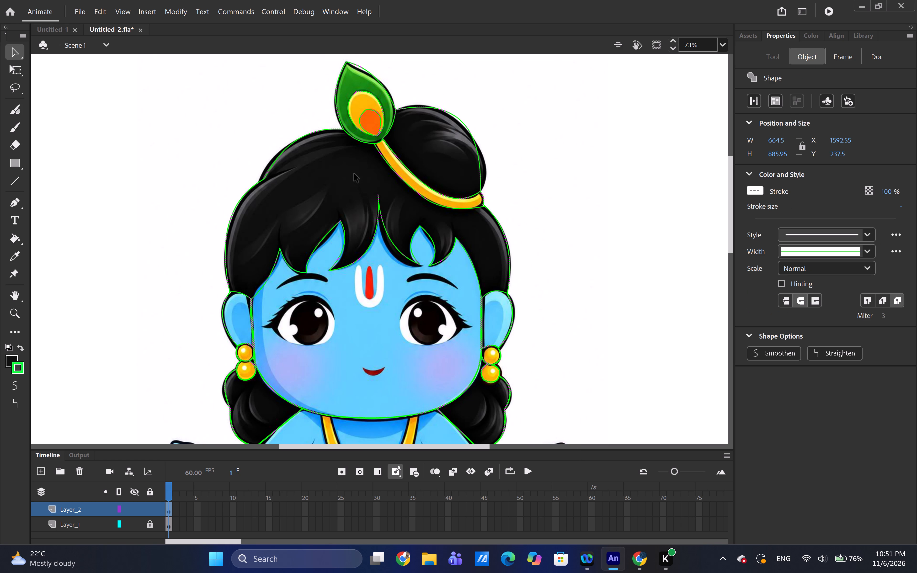
pyautogui.press('i')
pyautogui.click(772, 53)
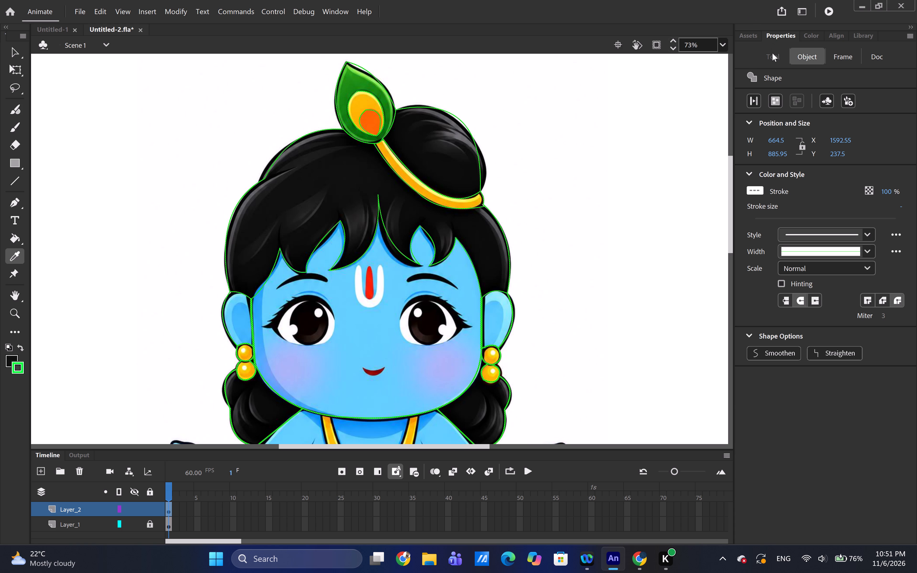
pyautogui.click(756, 34)
pyautogui.click(786, 35)
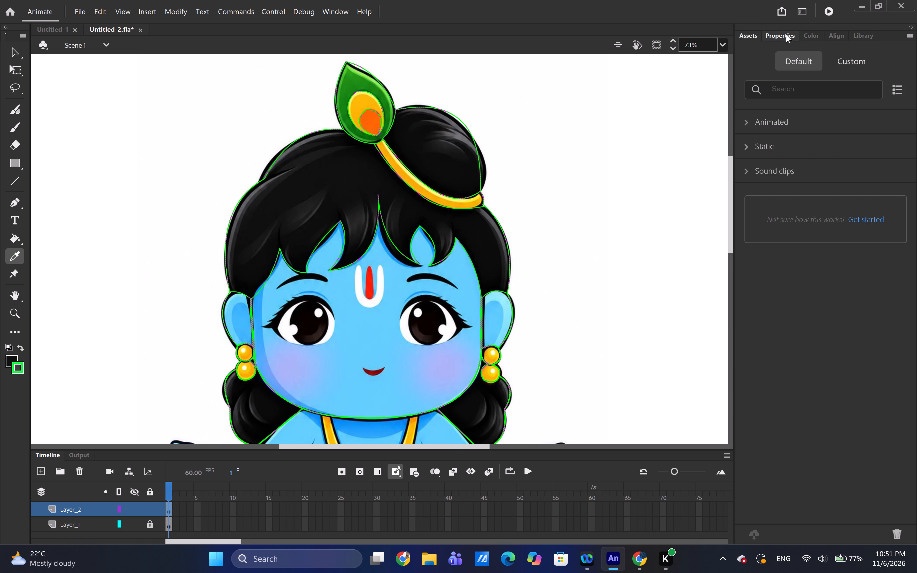
pyautogui.click(815, 39)
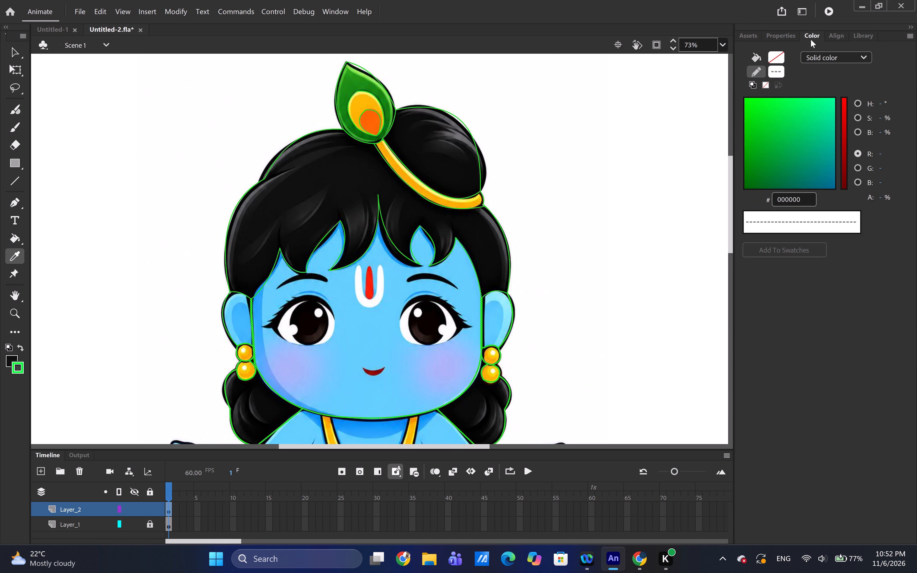
pyautogui.click(775, 35)
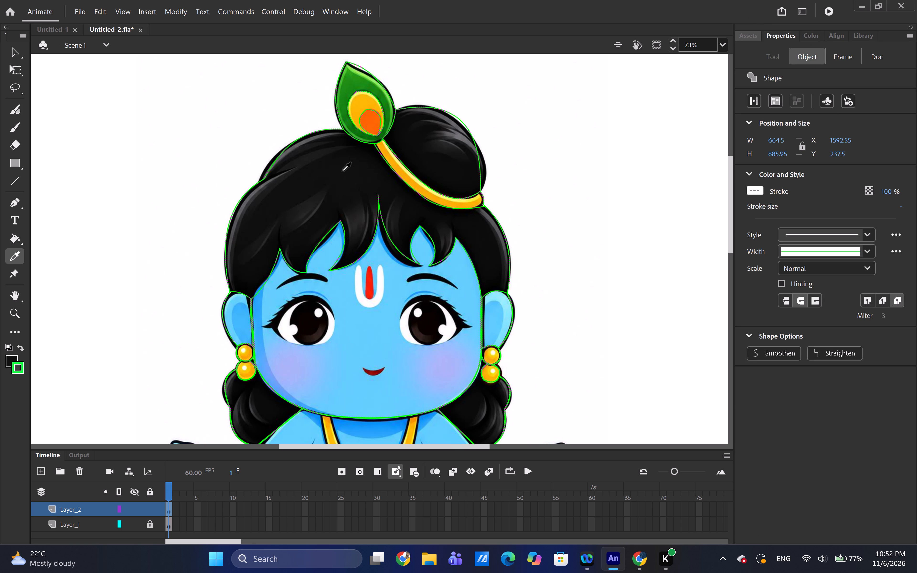
pyautogui.press('i')
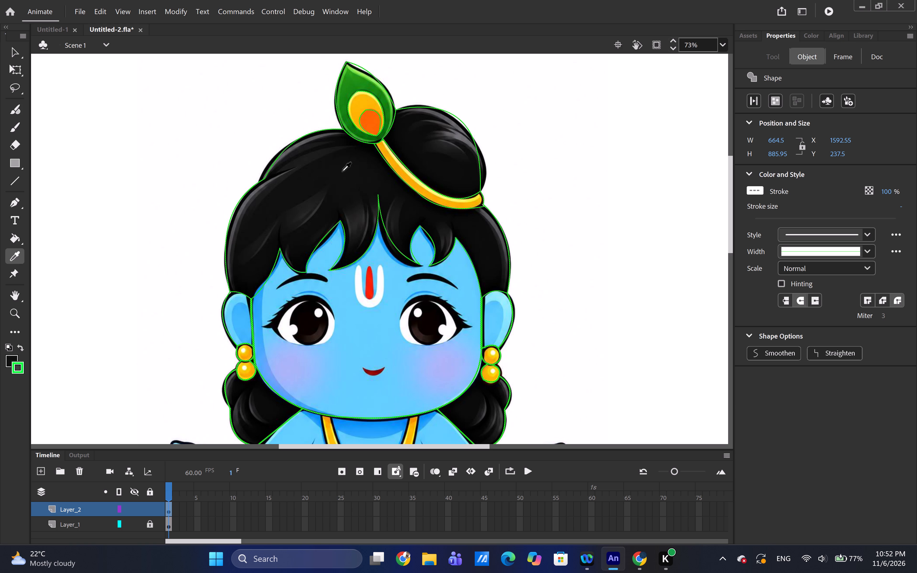
pyautogui.click(342, 171)
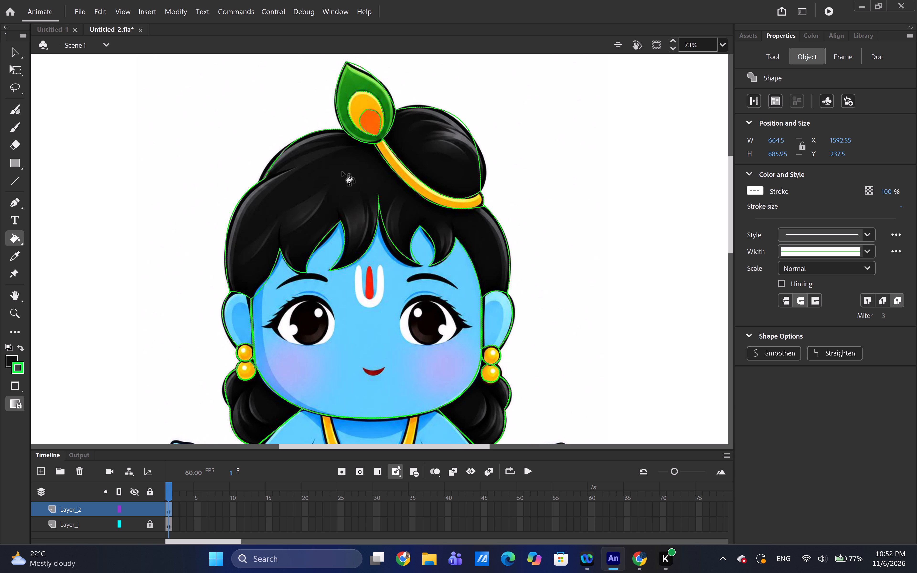
pyautogui.click(342, 171)
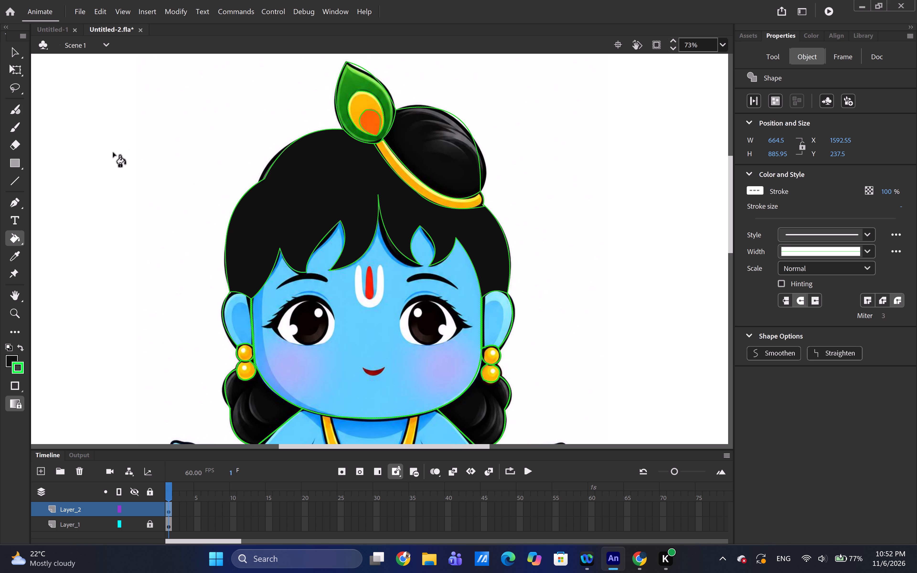
# Hide the reference image layer, Layer_1.
pyautogui.click(11, 46)
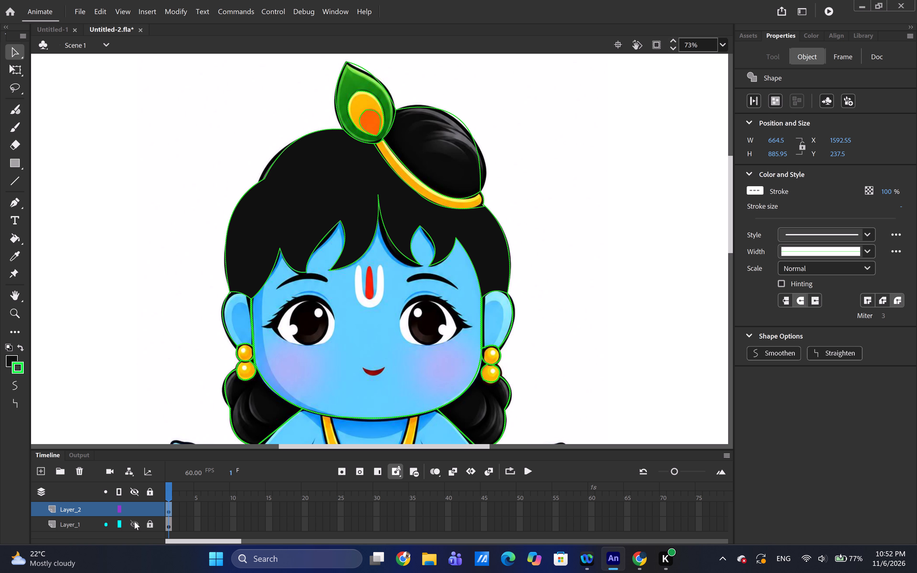
pyautogui.click(134, 521)
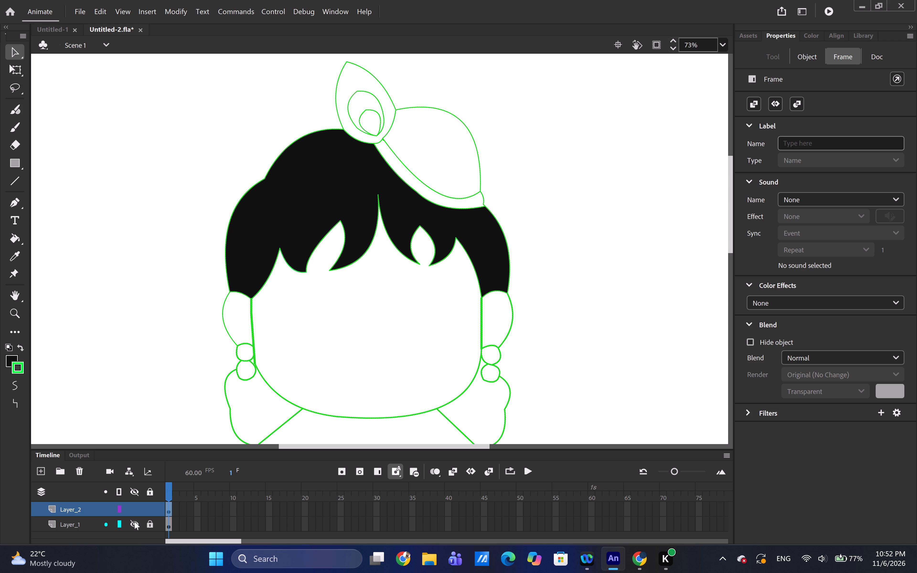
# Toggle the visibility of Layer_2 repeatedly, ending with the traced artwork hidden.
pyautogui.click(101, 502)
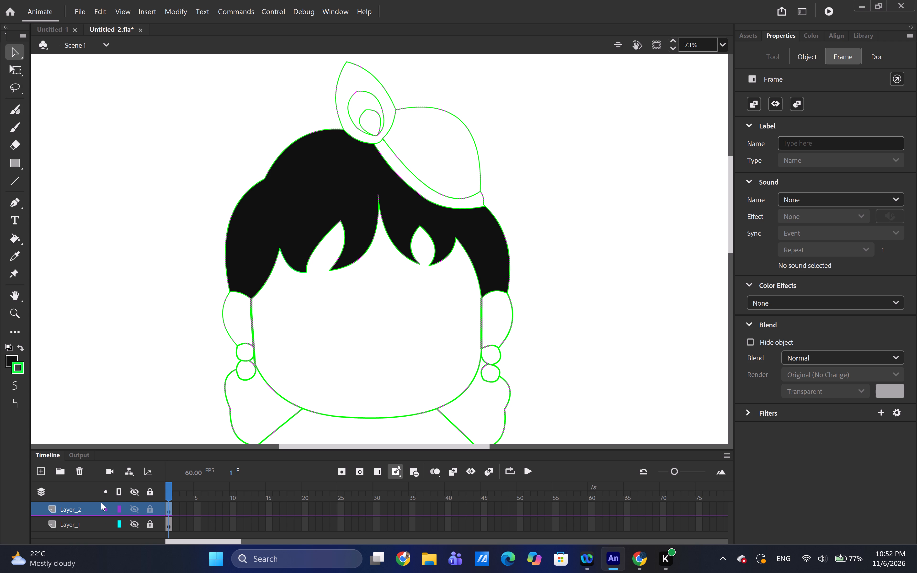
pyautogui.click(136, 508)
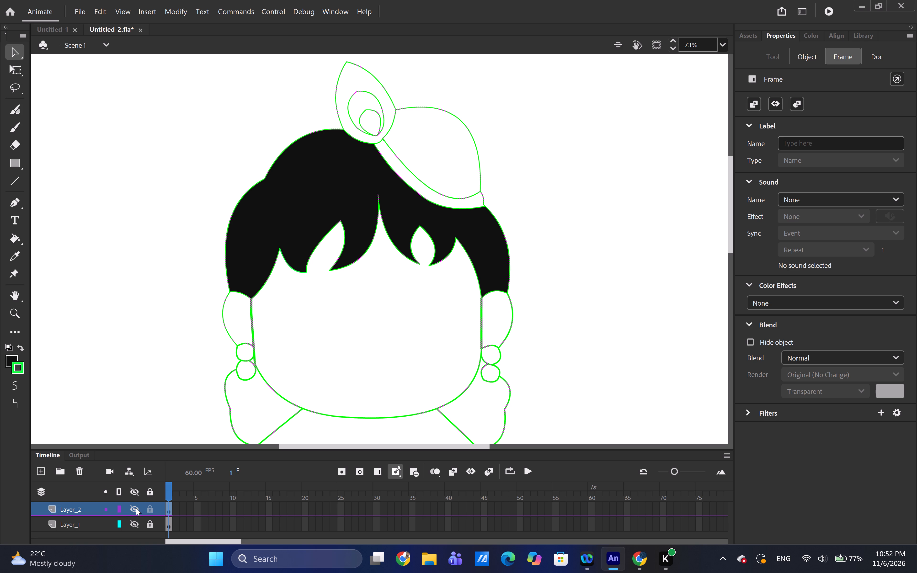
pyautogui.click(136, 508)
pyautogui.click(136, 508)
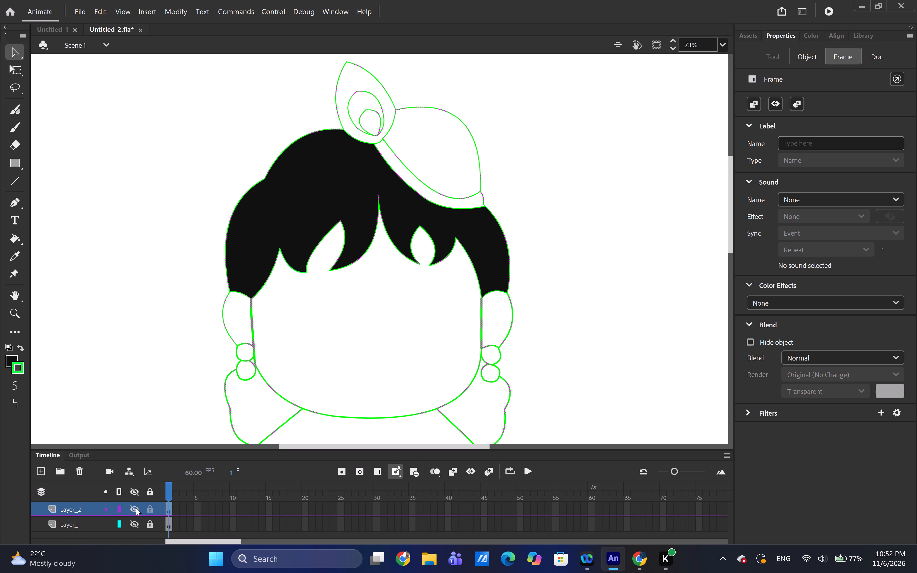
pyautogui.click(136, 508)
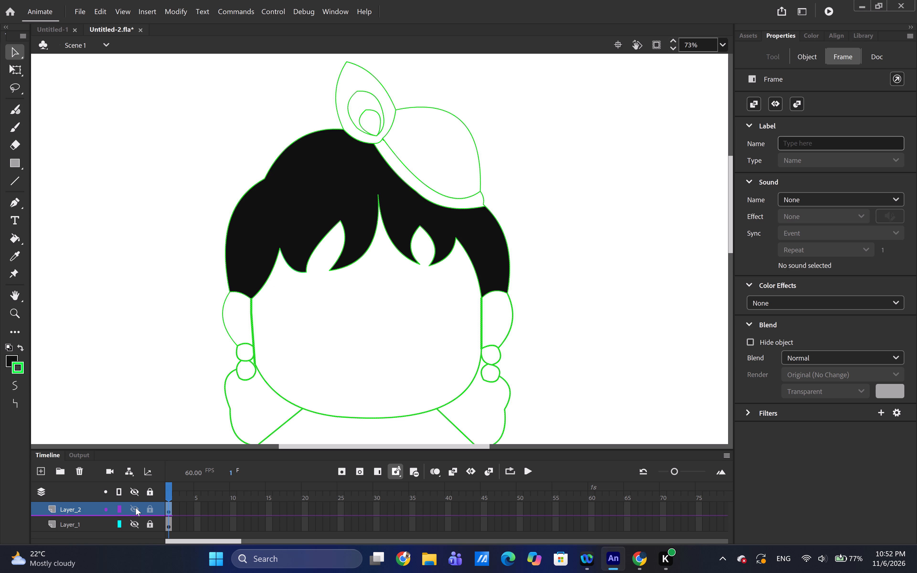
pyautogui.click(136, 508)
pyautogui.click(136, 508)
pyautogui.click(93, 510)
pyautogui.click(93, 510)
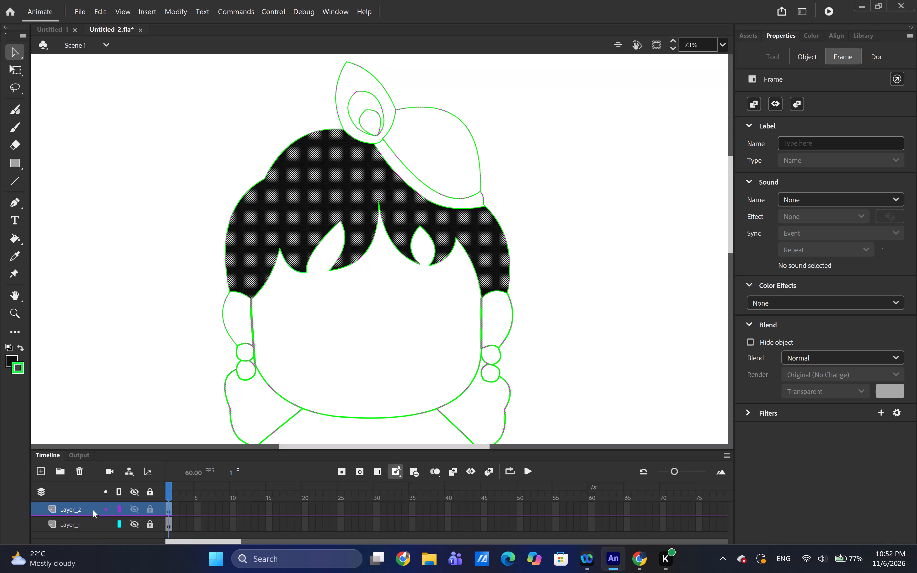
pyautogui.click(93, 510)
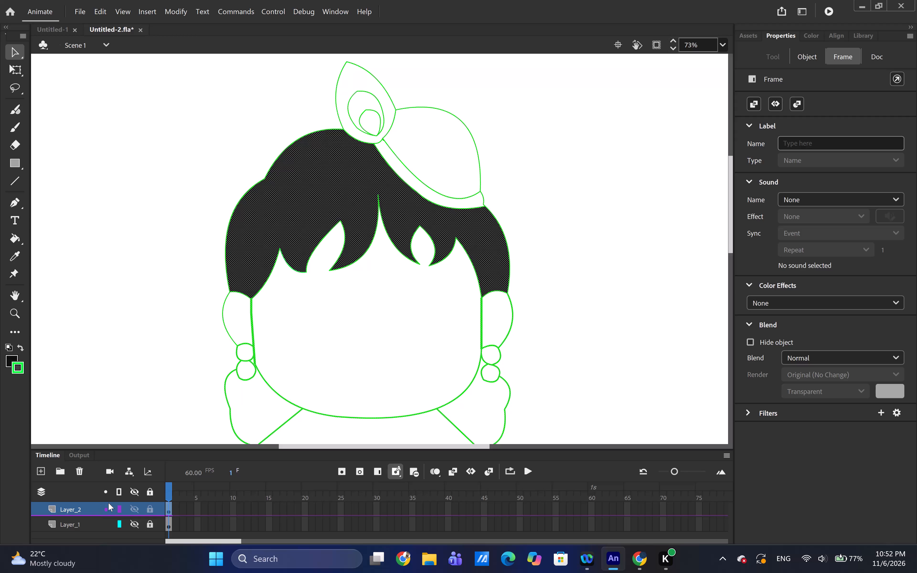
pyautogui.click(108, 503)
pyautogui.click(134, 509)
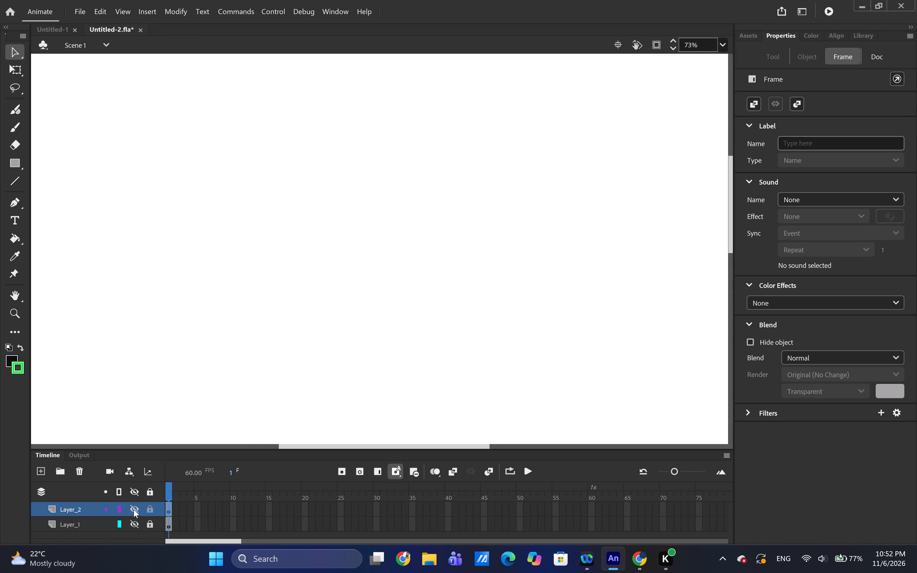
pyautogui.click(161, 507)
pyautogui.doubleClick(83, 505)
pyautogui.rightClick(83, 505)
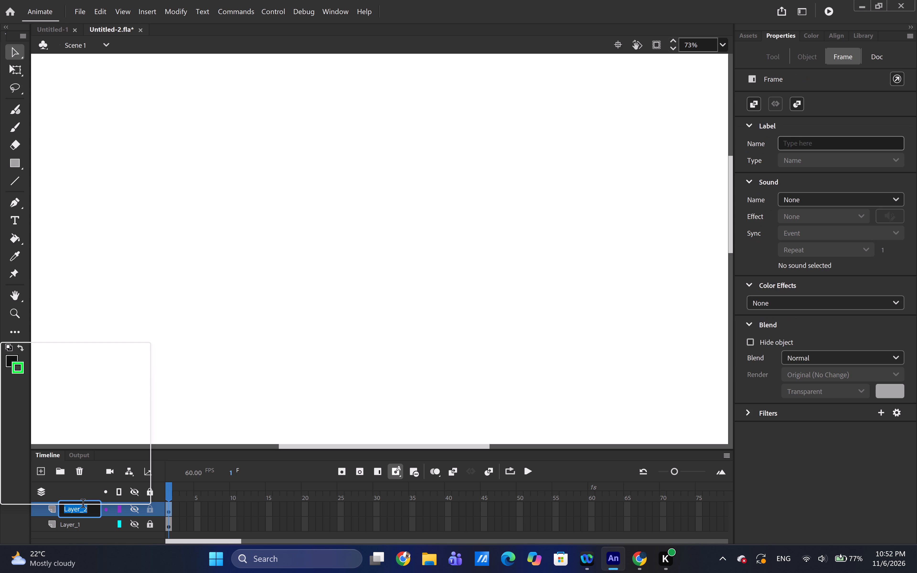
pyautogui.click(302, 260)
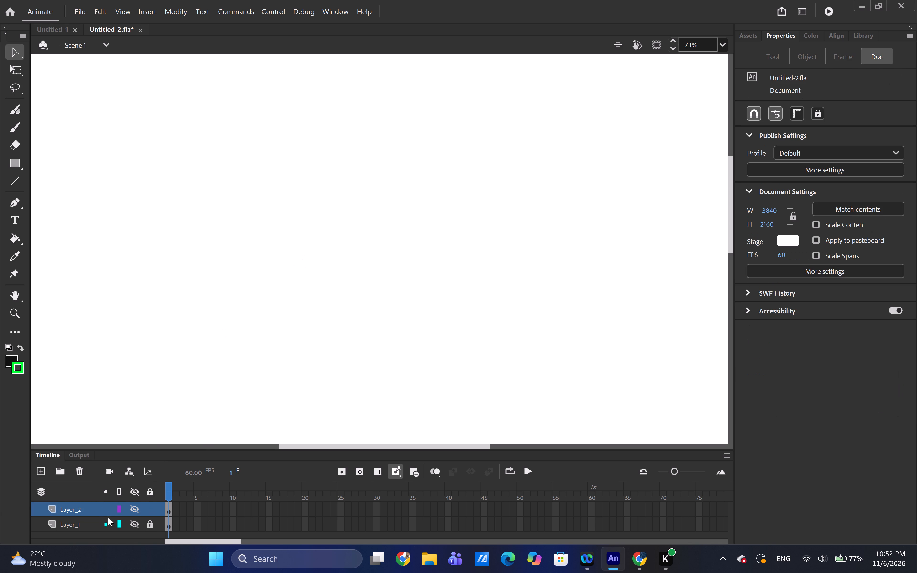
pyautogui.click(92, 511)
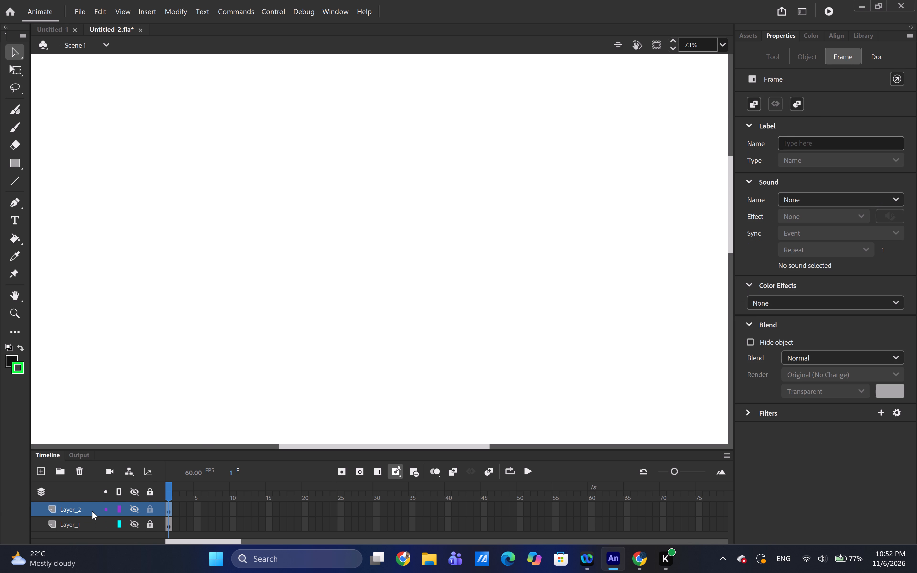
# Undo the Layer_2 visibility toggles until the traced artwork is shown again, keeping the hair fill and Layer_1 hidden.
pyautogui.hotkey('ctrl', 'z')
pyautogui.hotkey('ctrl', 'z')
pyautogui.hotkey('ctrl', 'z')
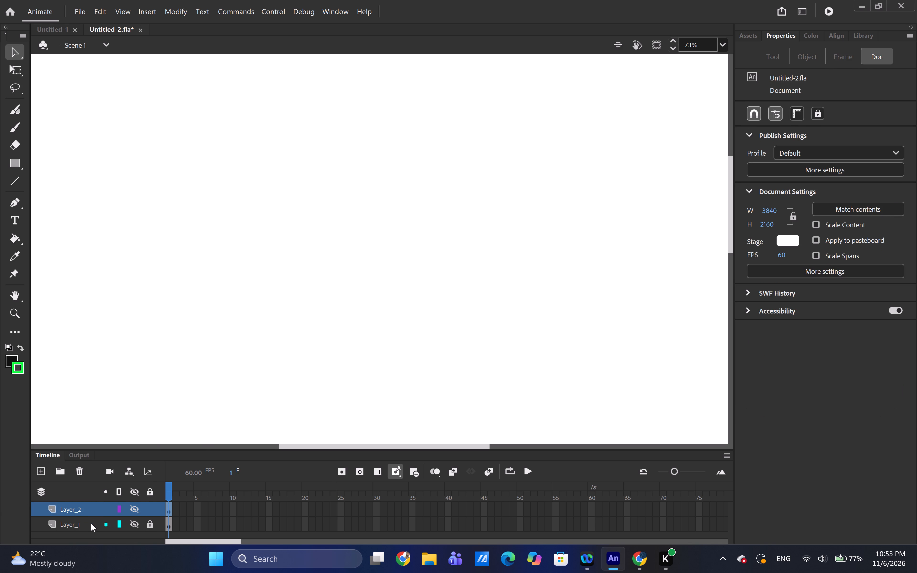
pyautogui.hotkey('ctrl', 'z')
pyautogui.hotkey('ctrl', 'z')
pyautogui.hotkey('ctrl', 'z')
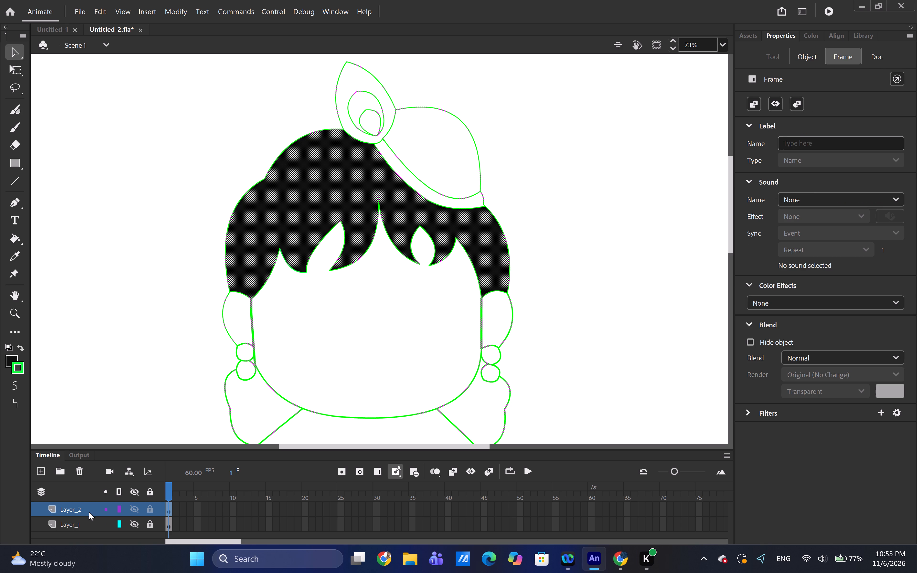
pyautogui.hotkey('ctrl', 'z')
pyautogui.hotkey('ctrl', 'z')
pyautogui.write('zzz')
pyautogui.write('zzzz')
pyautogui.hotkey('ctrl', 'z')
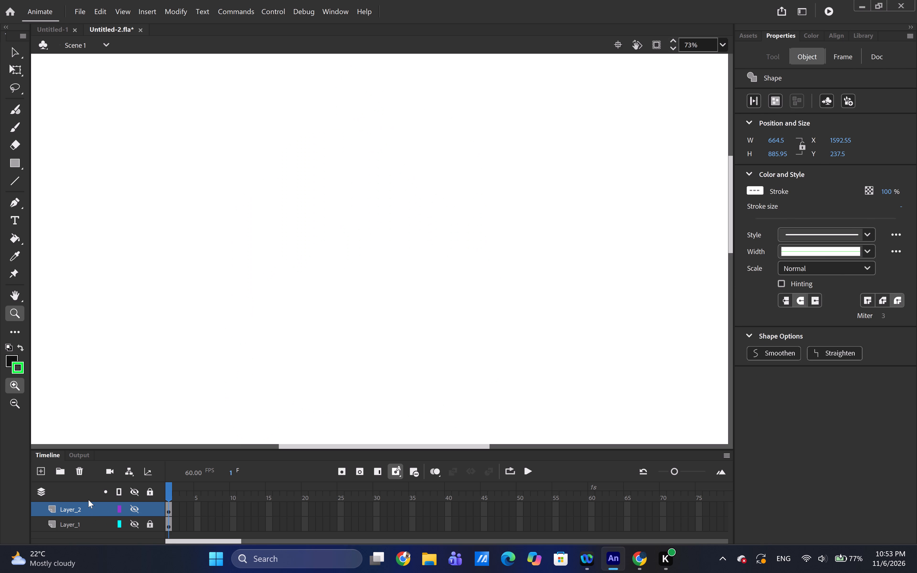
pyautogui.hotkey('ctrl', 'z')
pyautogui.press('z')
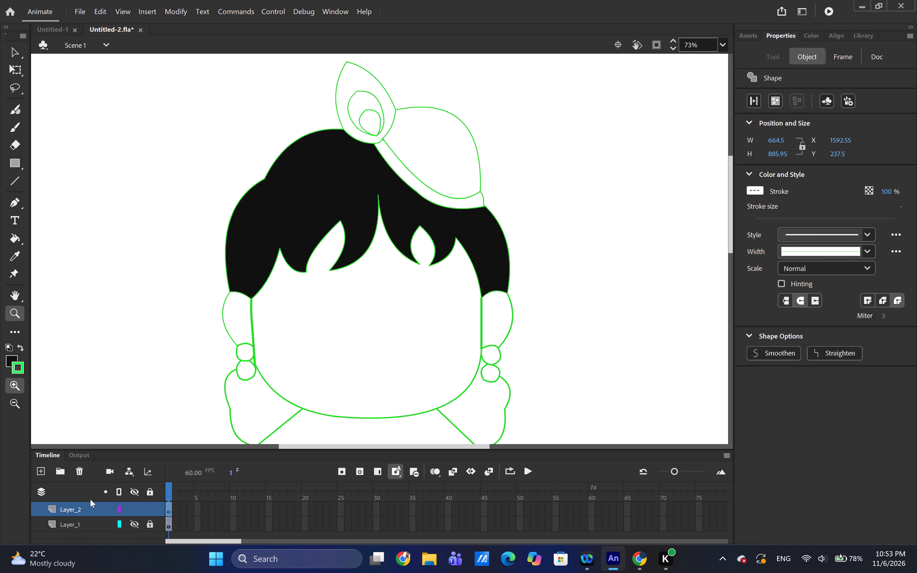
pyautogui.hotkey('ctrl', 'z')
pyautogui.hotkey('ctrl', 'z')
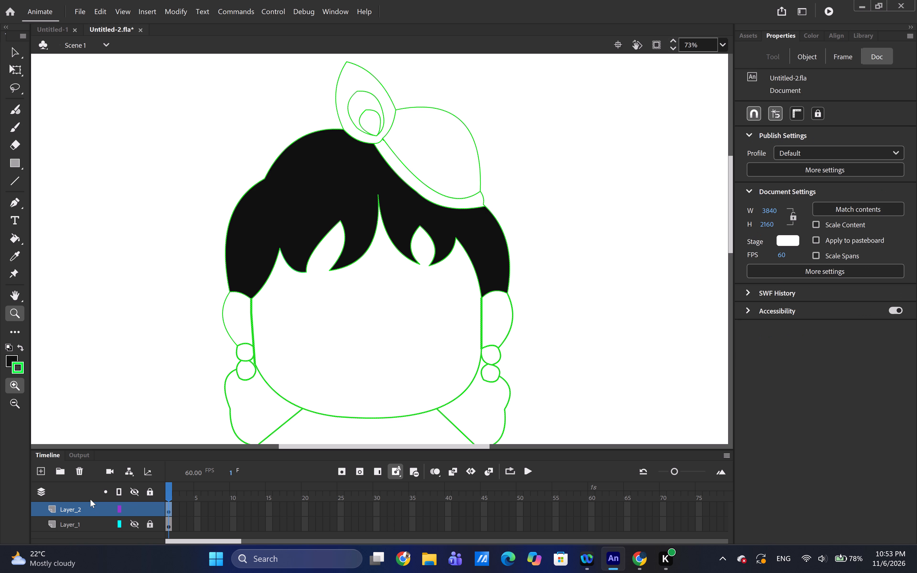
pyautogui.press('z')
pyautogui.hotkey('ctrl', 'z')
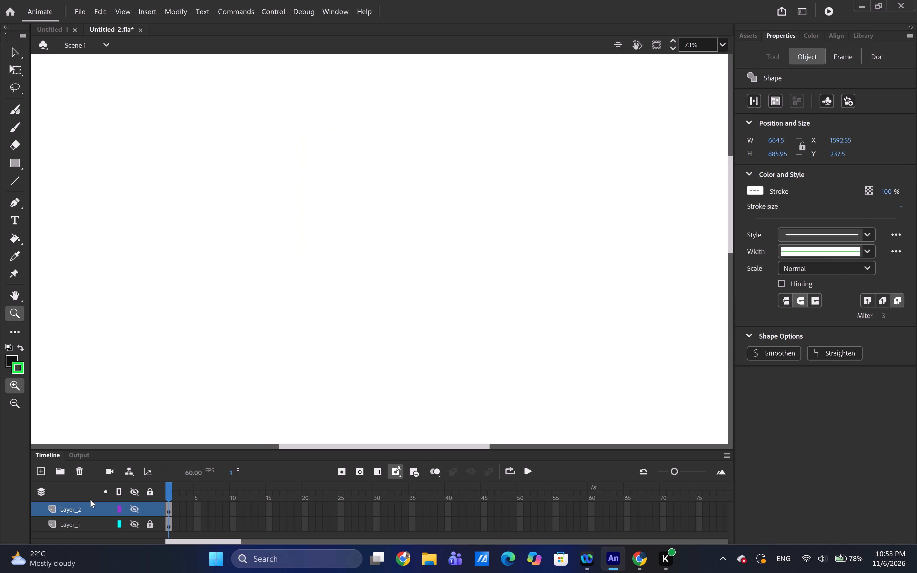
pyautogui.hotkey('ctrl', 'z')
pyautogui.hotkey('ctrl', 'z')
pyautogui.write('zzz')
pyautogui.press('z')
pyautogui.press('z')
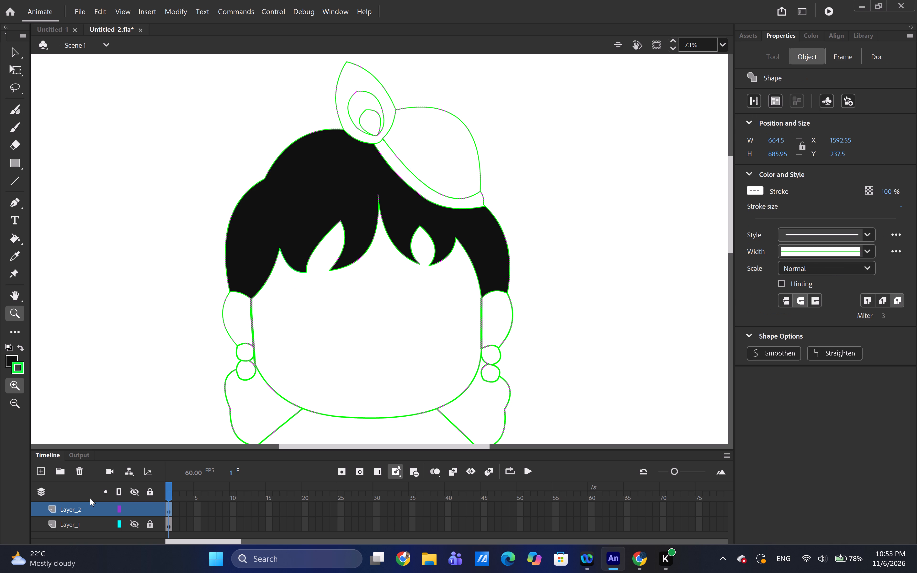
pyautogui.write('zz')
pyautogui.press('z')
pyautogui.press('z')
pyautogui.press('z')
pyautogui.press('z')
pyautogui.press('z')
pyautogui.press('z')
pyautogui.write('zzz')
# Undo the hiding of the reference image layer, Layer_1.
pyautogui.hotkey('ctrl', 'z')
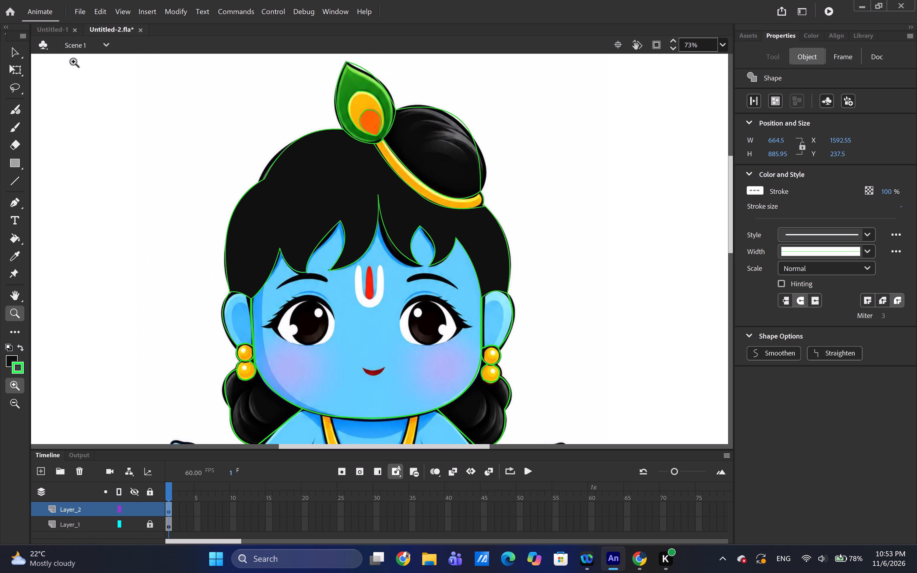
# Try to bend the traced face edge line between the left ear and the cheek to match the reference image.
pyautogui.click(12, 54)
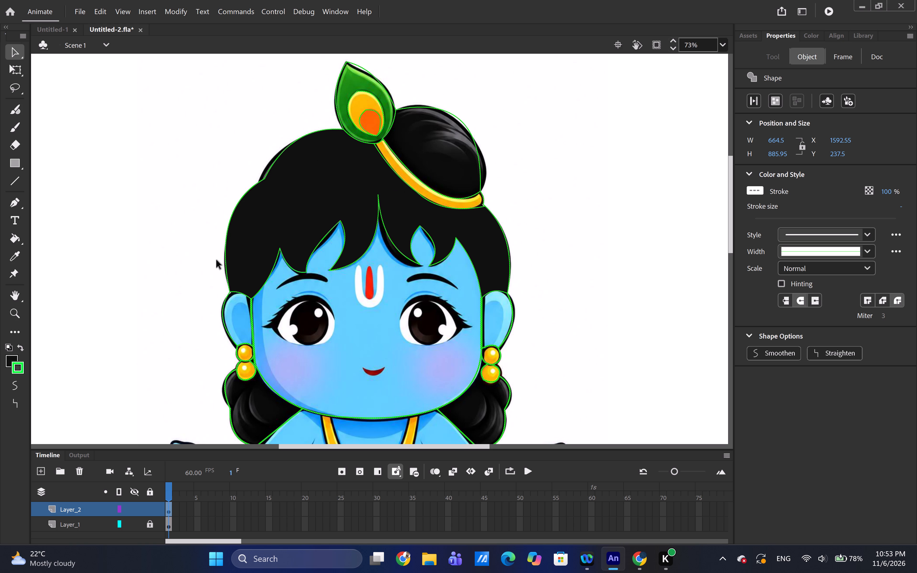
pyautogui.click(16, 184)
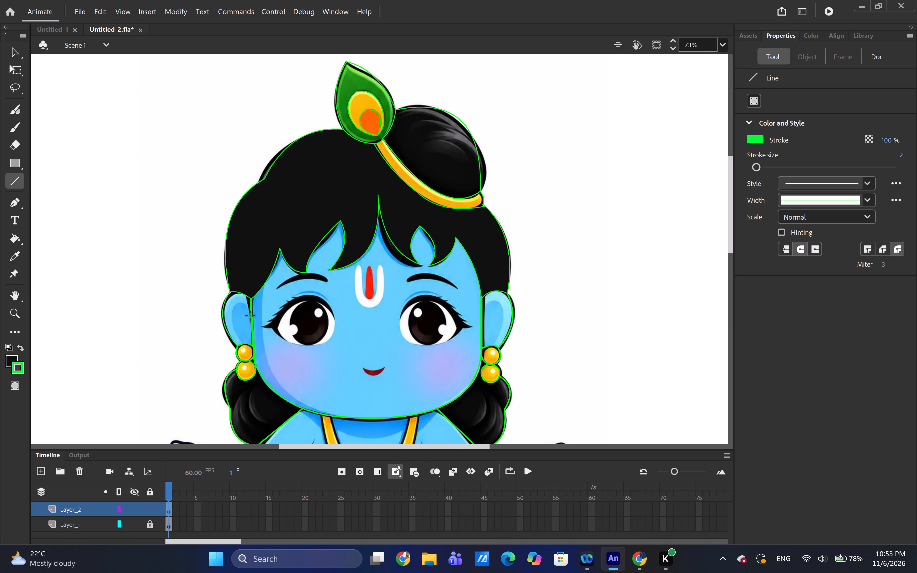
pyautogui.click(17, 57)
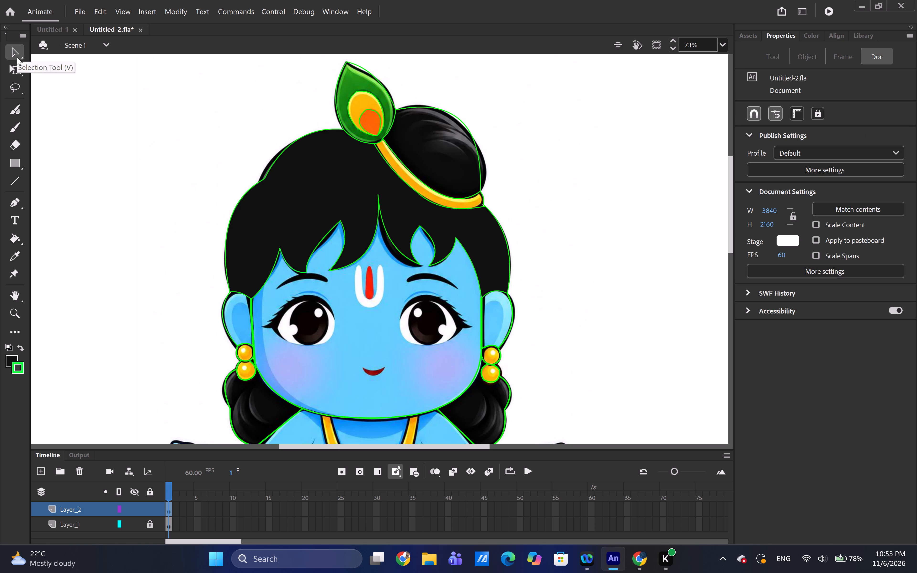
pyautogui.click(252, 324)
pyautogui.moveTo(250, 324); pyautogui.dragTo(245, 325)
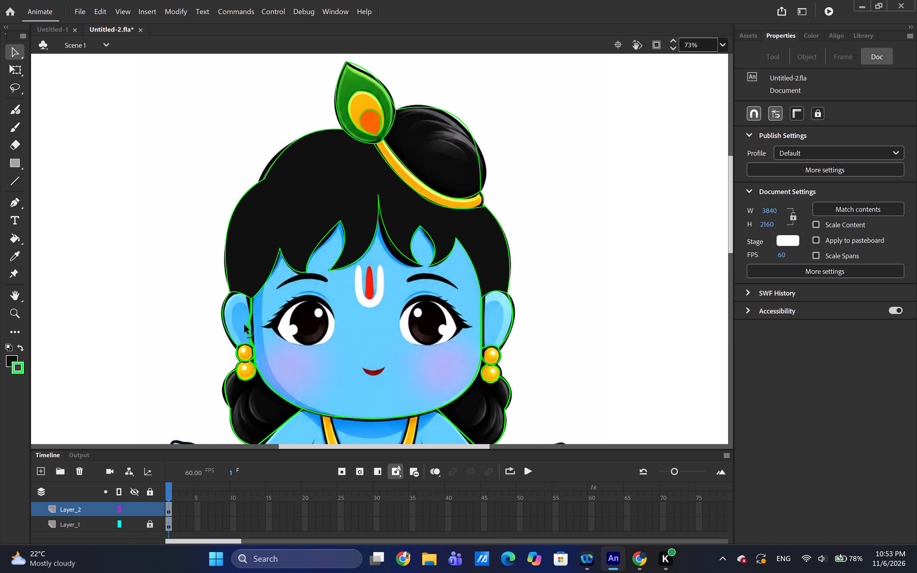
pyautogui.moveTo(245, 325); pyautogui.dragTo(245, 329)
# Cut the traced face edge segments beside the left ear, from the hair tip down to the earring beads.
pyautogui.click(247, 334)
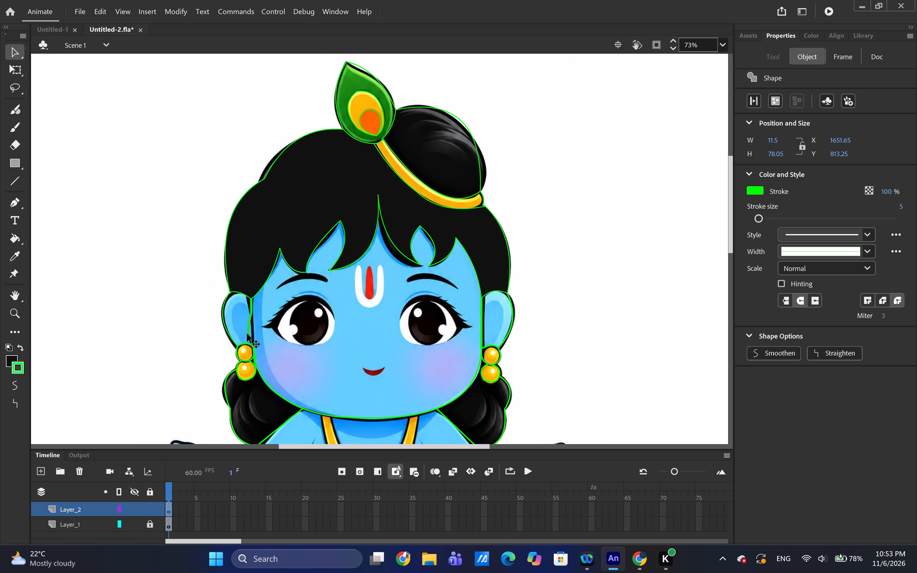
pyautogui.click(247, 330)
pyautogui.rightClick(247, 330)
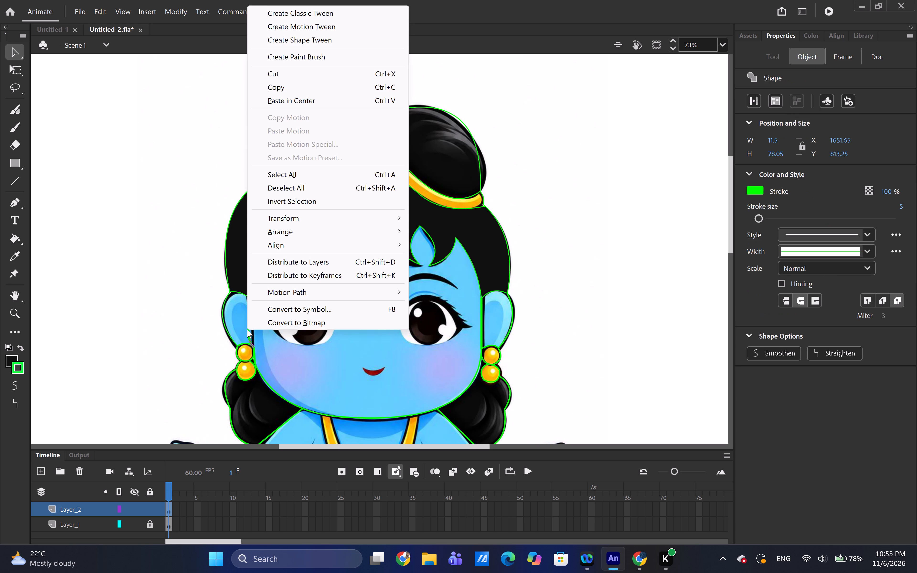
pyautogui.click(285, 75)
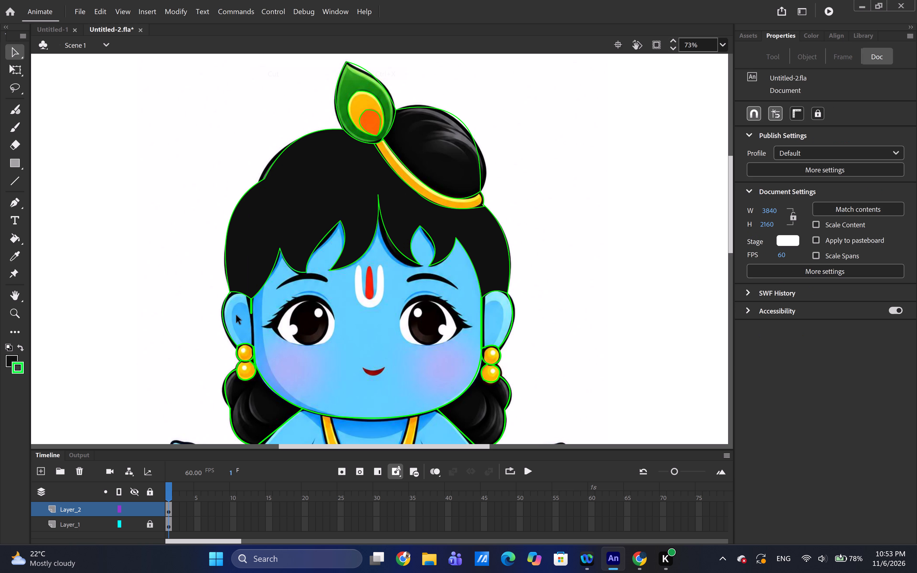
pyautogui.rightClick(250, 307)
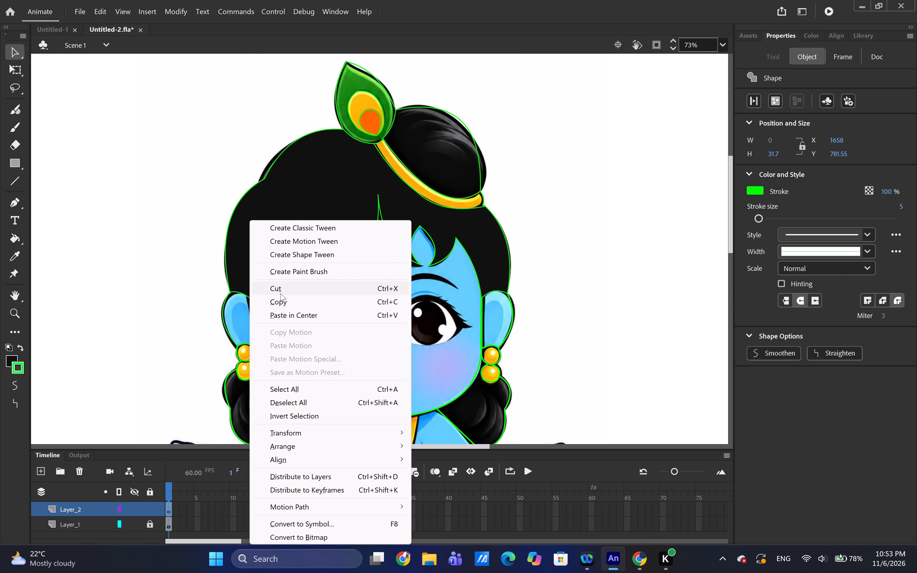
pyautogui.click(280, 293)
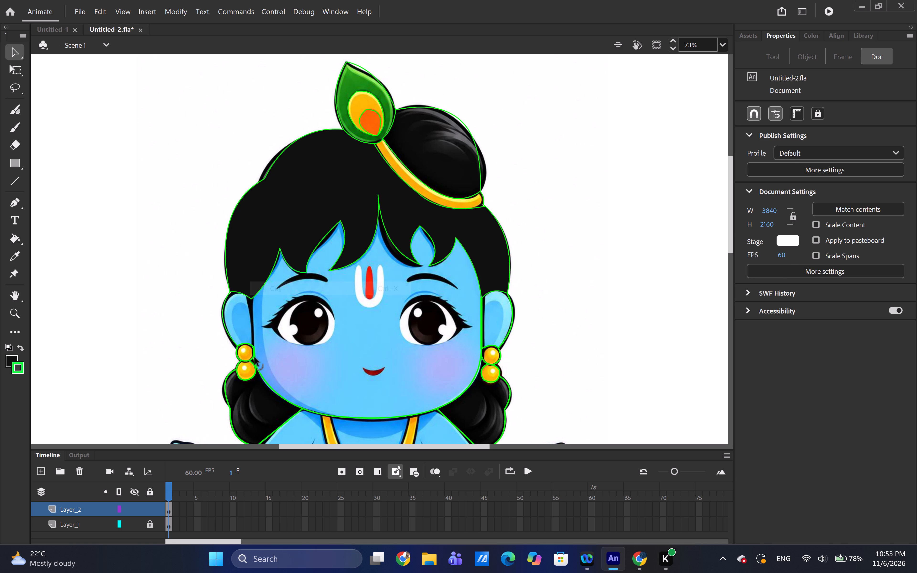
pyautogui.rightClick(255, 357)
pyautogui.click(283, 103)
# Set the Line tool's stroke size to 3.
pyautogui.click(15, 177)
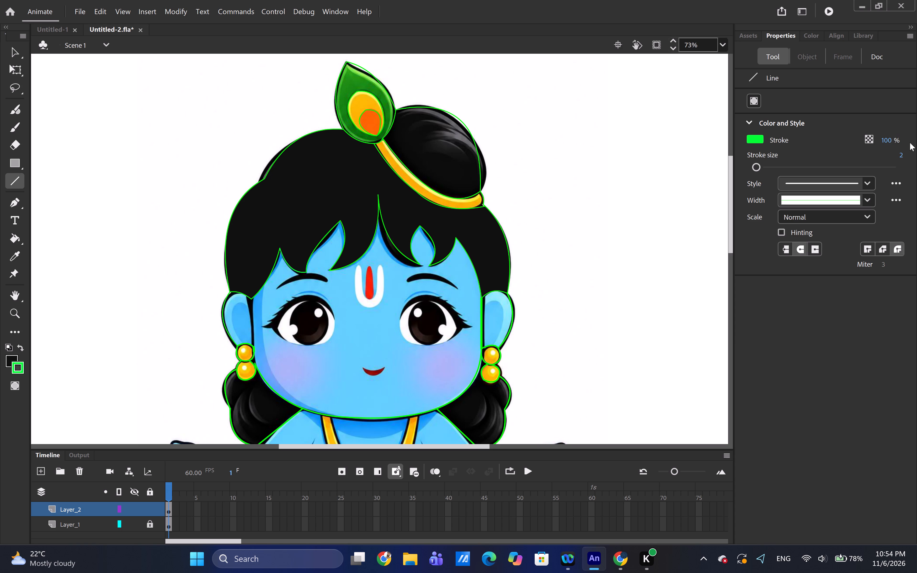
pyautogui.click(902, 153)
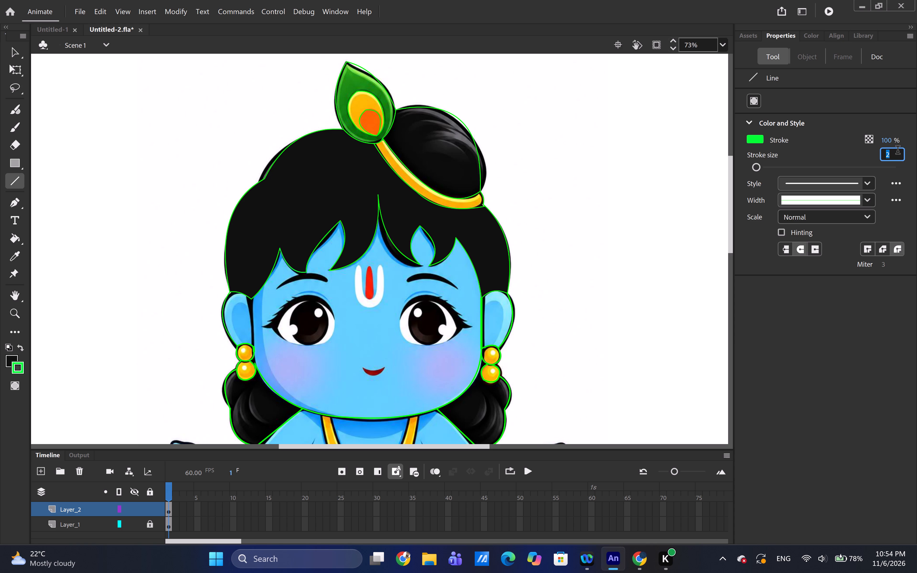
pyautogui.press('3')
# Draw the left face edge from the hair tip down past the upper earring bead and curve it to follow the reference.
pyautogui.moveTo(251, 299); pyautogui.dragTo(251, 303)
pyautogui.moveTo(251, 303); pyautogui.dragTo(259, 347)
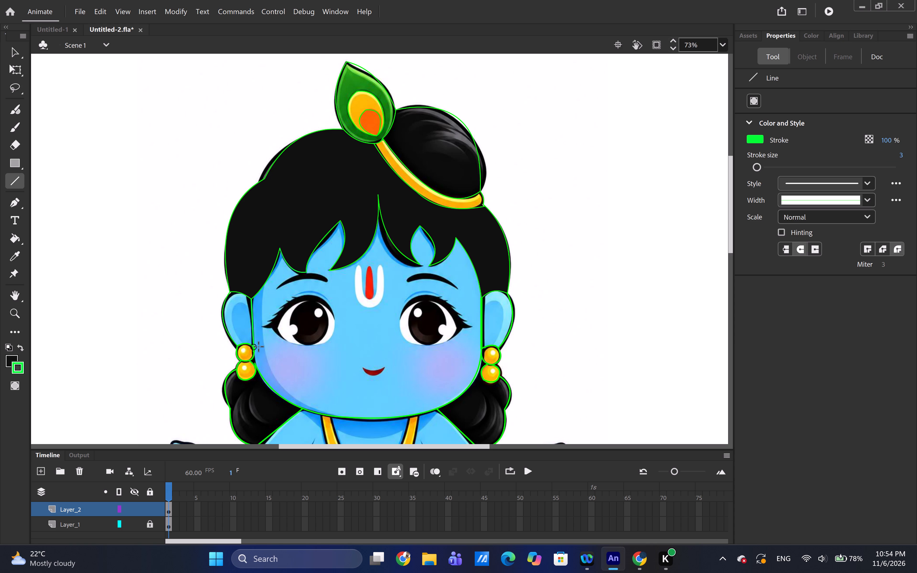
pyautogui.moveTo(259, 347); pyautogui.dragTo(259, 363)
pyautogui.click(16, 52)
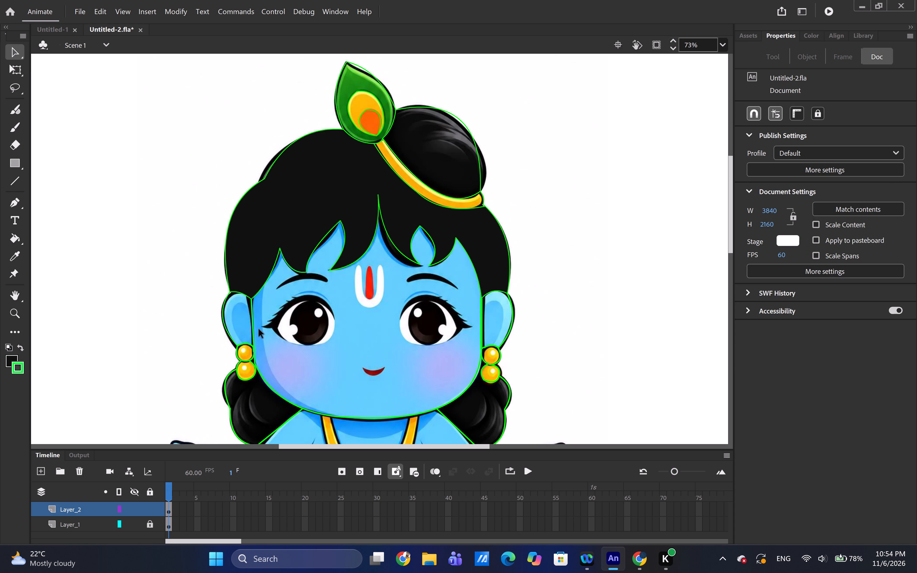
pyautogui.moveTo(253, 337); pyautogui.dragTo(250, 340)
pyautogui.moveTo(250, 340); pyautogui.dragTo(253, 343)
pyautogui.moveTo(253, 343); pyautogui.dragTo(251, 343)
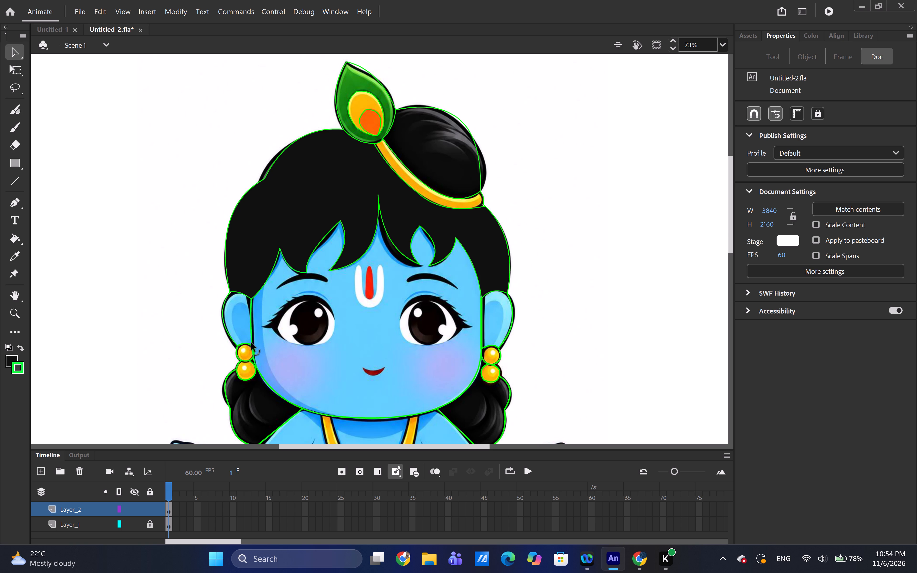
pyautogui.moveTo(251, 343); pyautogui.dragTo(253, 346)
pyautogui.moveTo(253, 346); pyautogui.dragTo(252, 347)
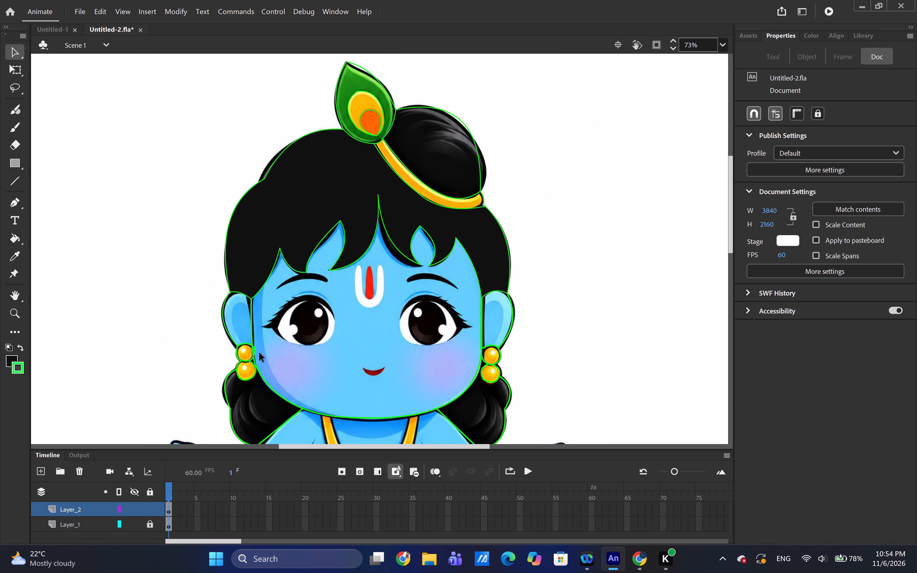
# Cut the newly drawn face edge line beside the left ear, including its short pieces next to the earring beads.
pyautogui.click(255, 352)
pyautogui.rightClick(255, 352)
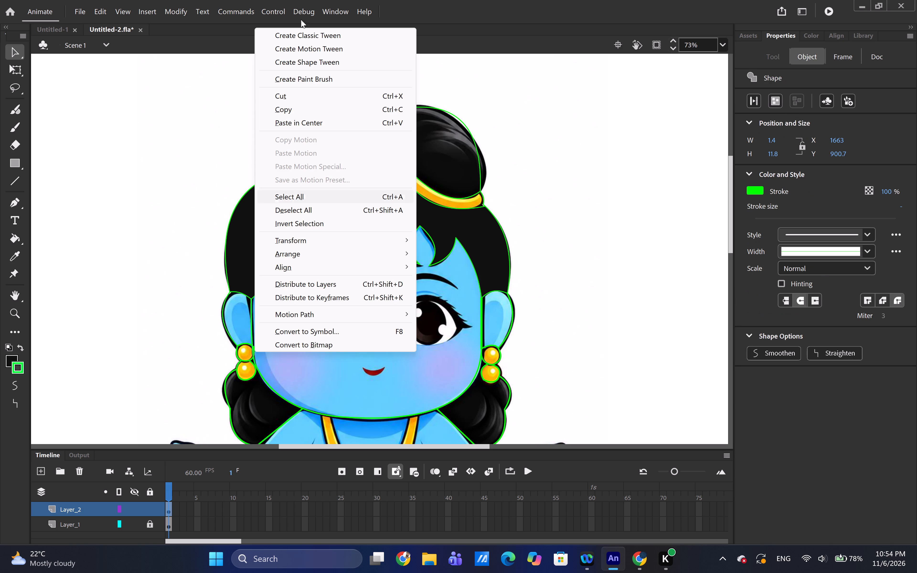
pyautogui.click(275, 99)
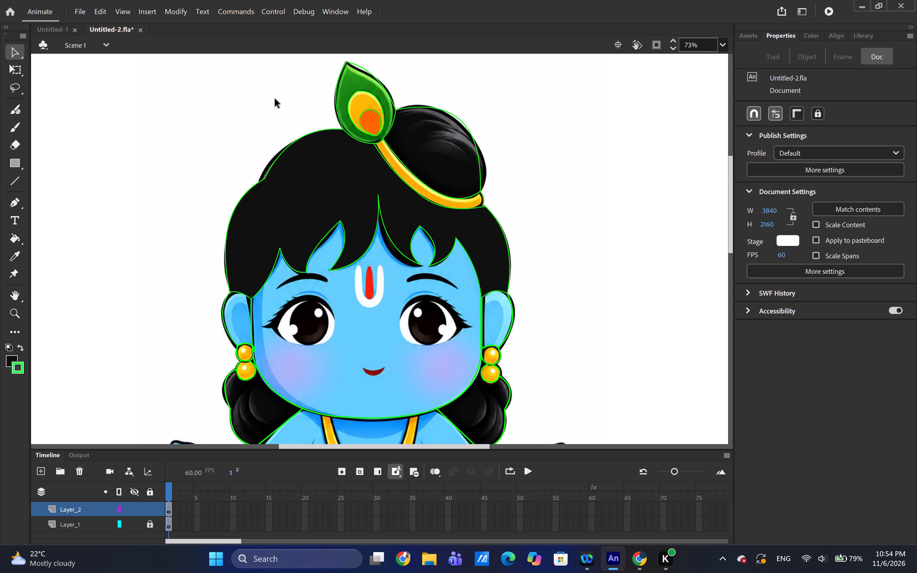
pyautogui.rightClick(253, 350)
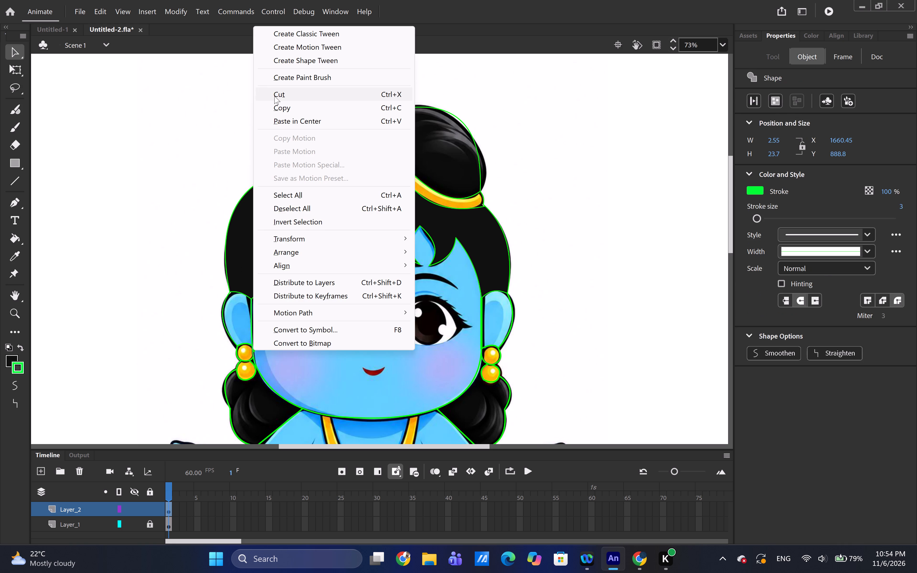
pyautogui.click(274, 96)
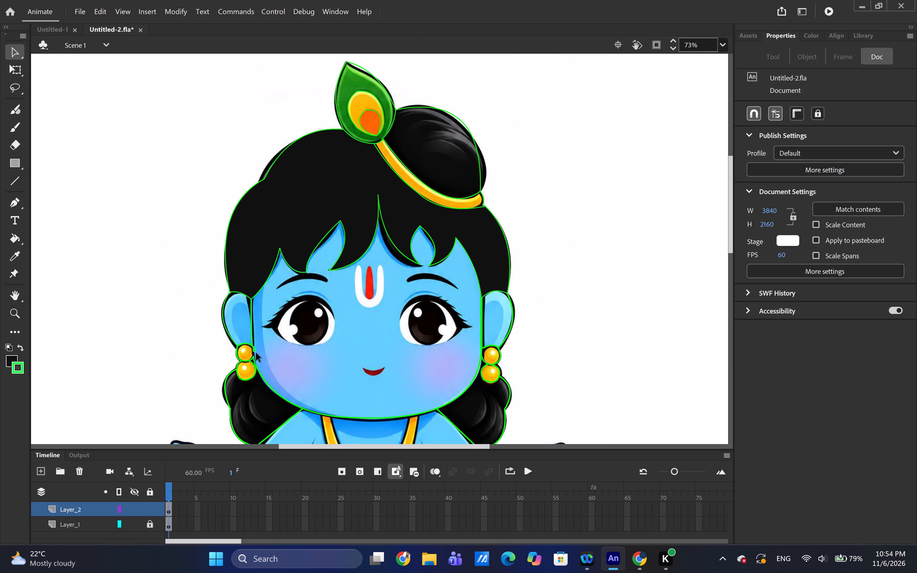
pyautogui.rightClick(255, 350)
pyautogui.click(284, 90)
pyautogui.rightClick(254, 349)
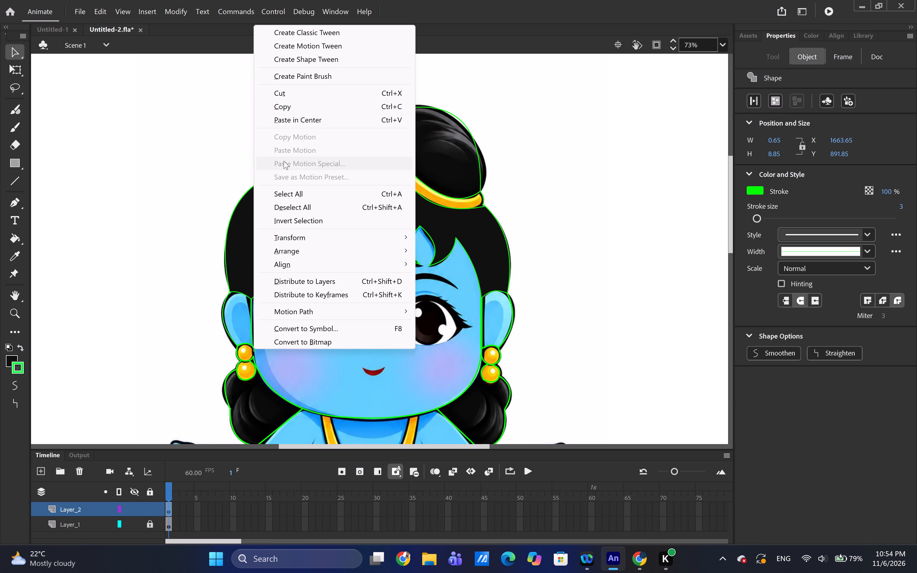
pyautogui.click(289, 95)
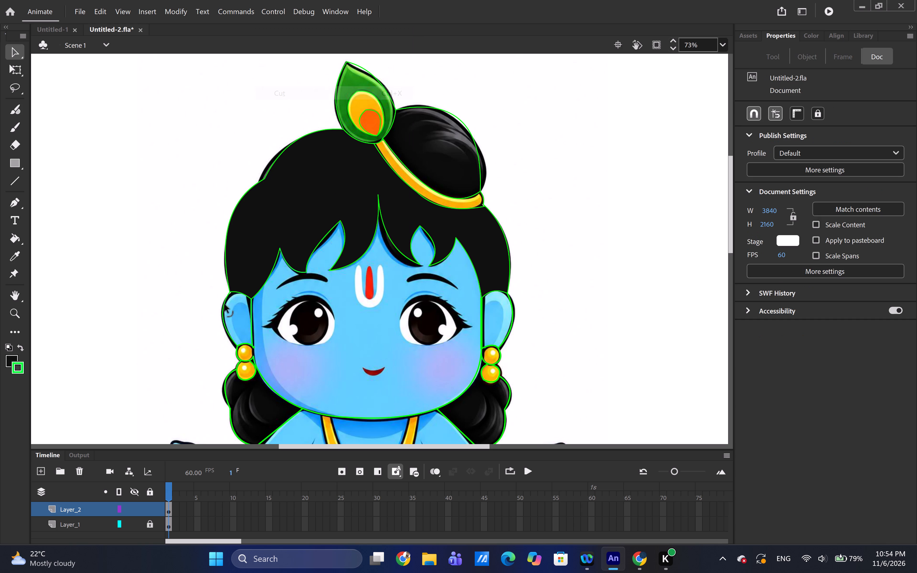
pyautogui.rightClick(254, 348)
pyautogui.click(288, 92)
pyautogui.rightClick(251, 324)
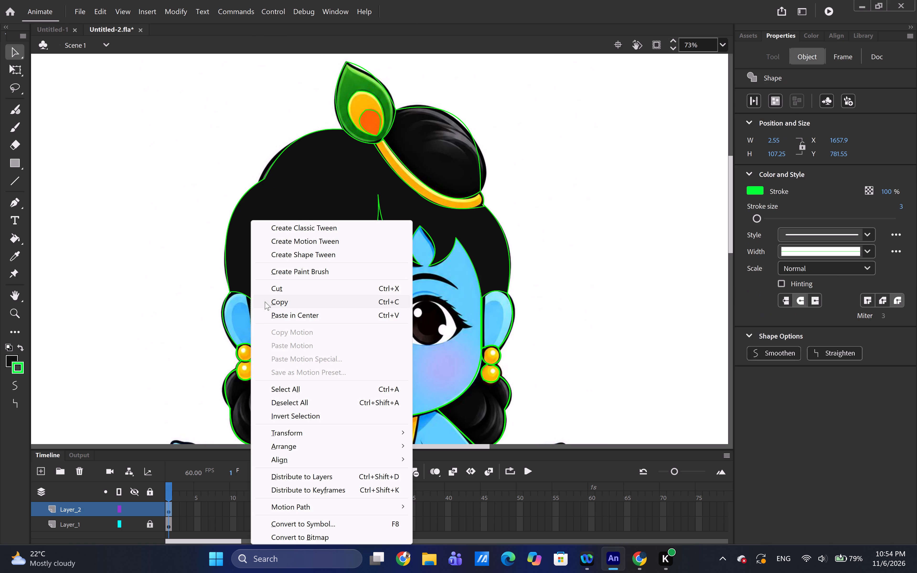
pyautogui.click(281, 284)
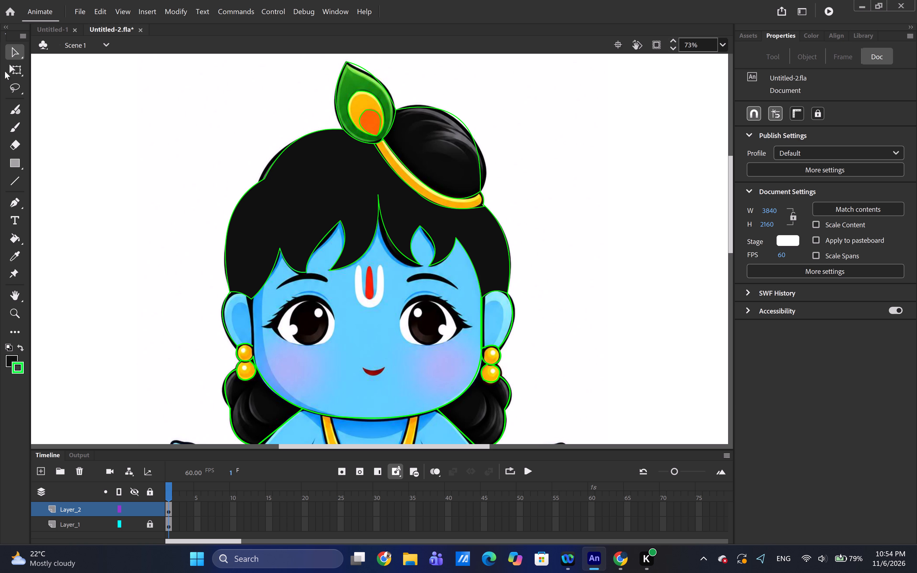
# Draw the left face edge beside the left ear from the hair tip to the upper earring bead and curve it along the reference.
pyautogui.click(19, 176)
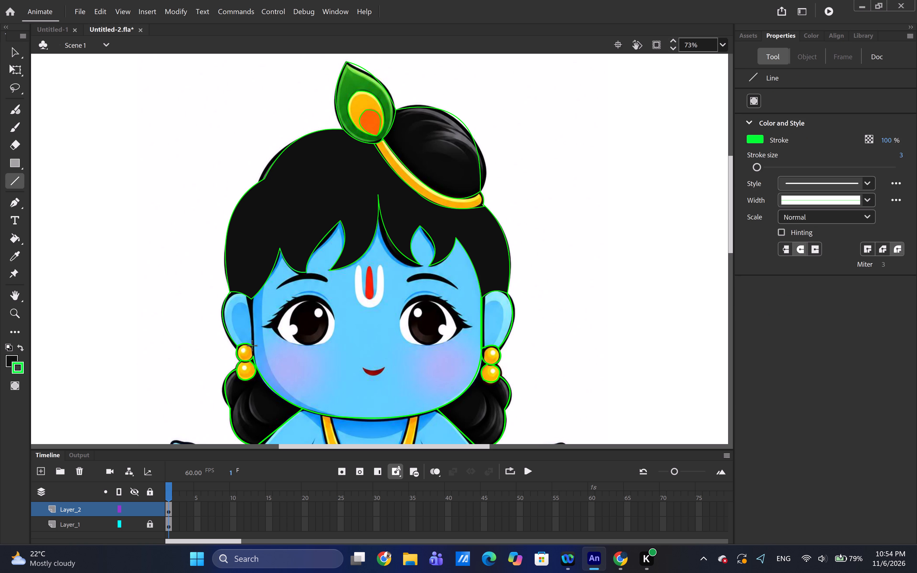
pyautogui.moveTo(252, 346); pyautogui.dragTo(254, 355)
pyautogui.click(254, 355)
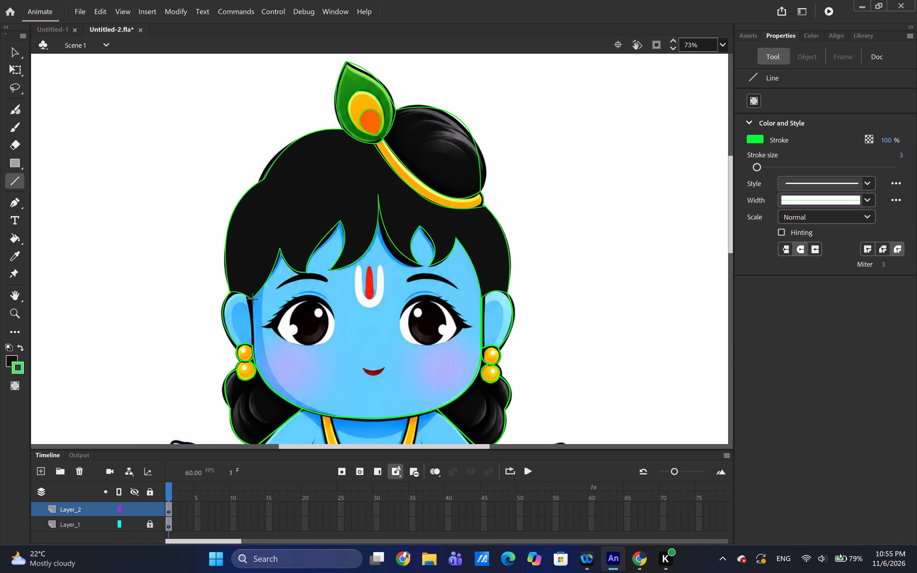
pyautogui.moveTo(253, 299); pyautogui.dragTo(251, 313)
pyautogui.moveTo(251, 313); pyautogui.dragTo(251, 345)
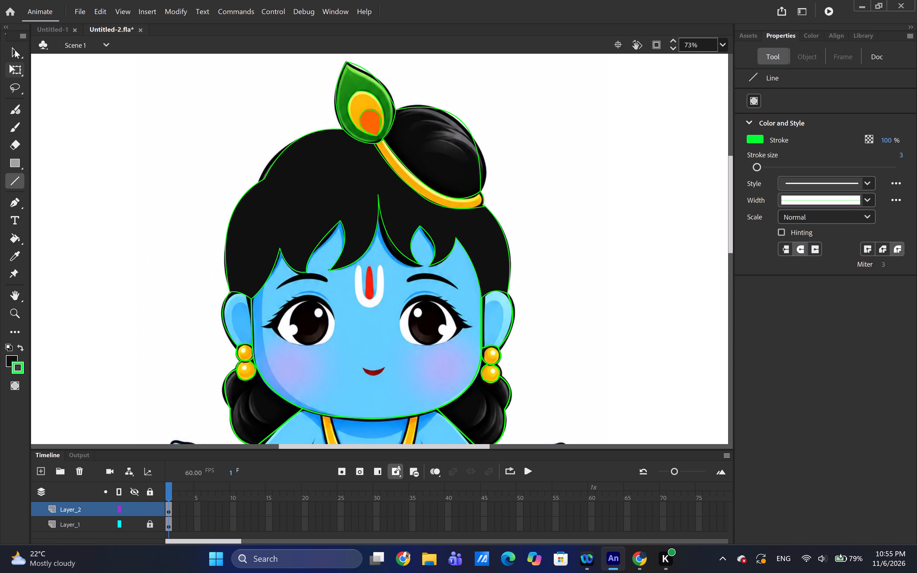
pyautogui.click(15, 50)
pyautogui.moveTo(251, 310); pyautogui.dragTo(249, 310)
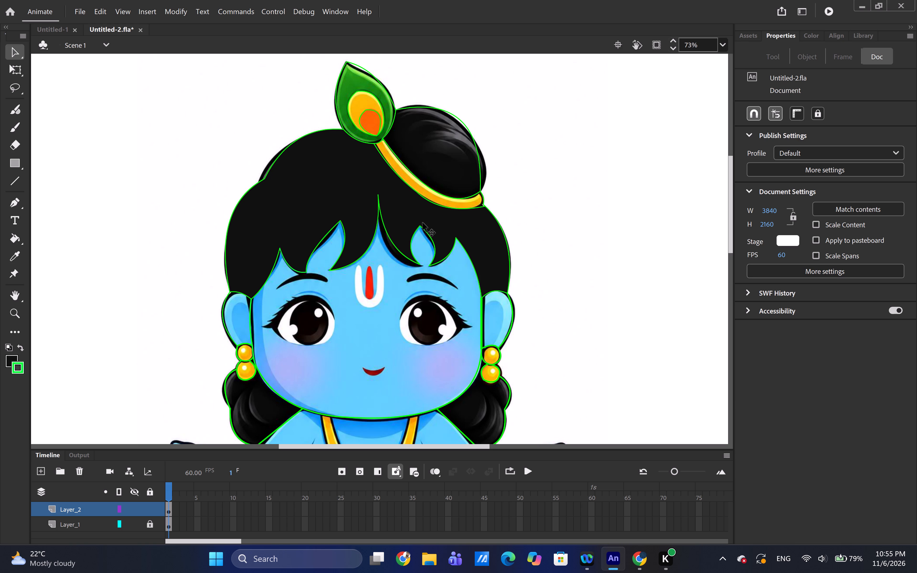
# Reshape the fringe outline around the central notch, fitting its curves and lock tips to the reference hair.
pyautogui.keyDown('ctrl'); pyautogui.scroll(3, 418, 222); pyautogui.keyUp('ctrl')
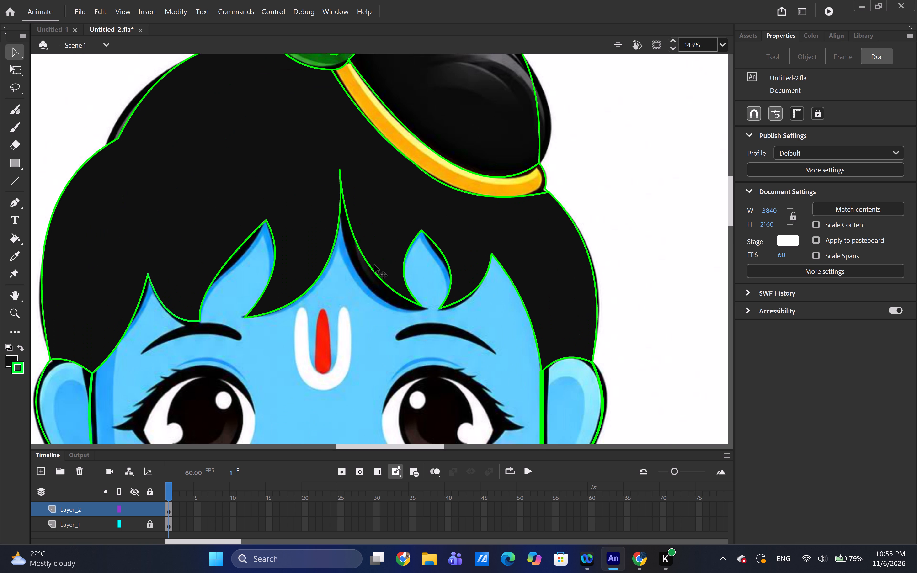
pyautogui.moveTo(370, 267); pyautogui.dragTo(360, 280)
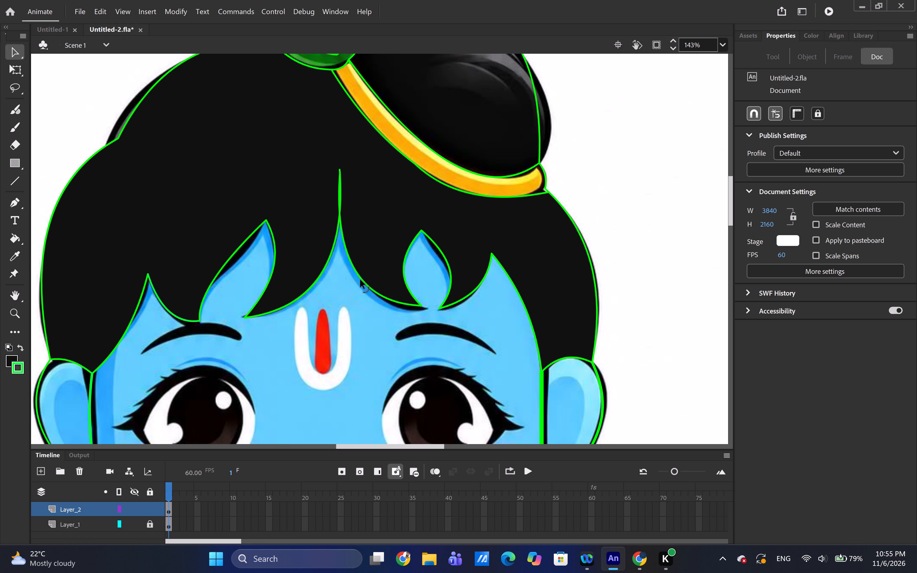
pyautogui.moveTo(360, 280); pyautogui.dragTo(359, 281)
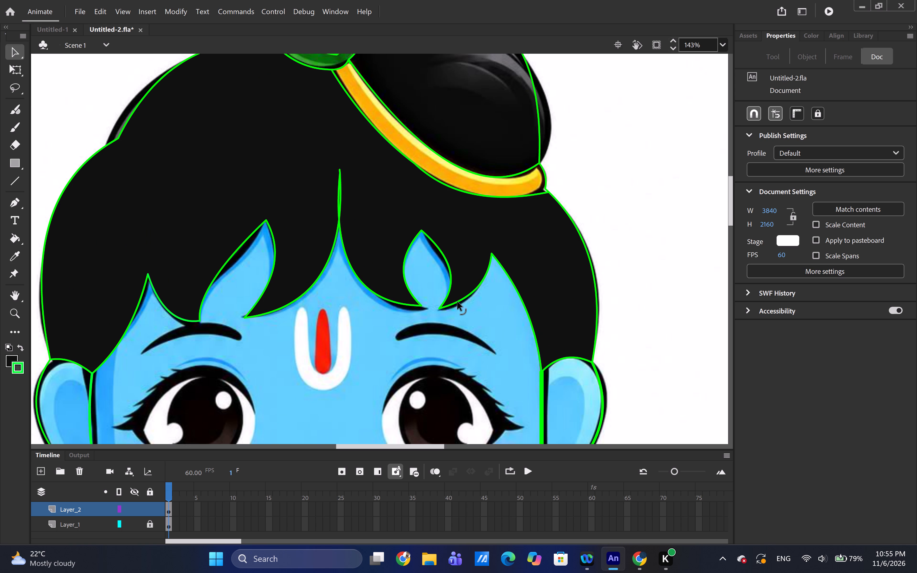
pyautogui.moveTo(458, 302); pyautogui.dragTo(457, 305)
pyautogui.moveTo(421, 304); pyautogui.dragTo(425, 310)
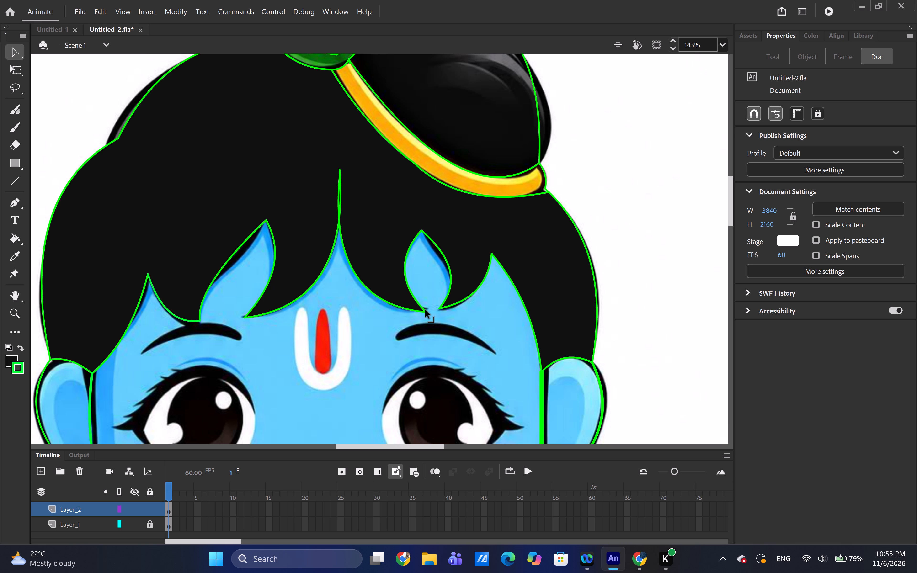
pyautogui.moveTo(425, 310); pyautogui.dragTo(429, 309)
pyautogui.moveTo(245, 315); pyautogui.dragTo(238, 317)
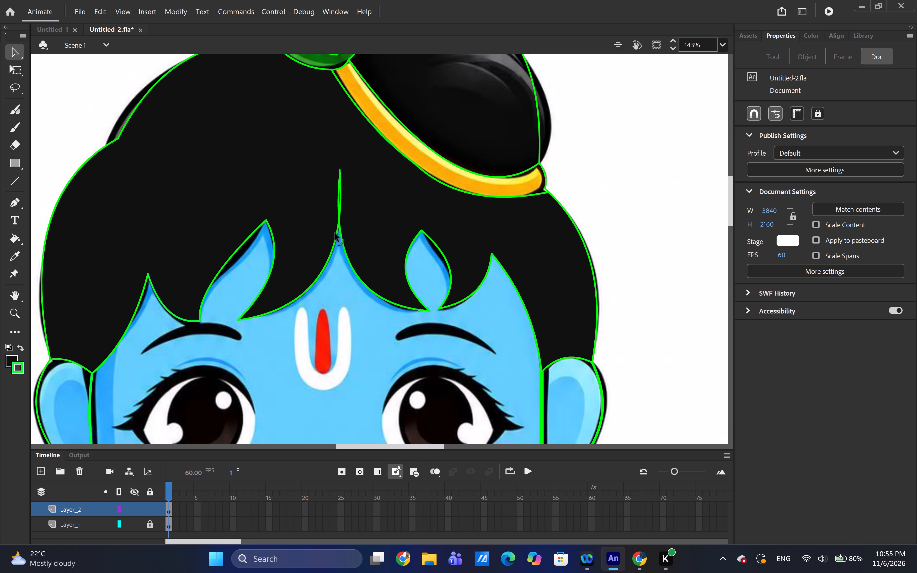
# Merge the doubled short parting line above the fringe's central notch into a single line.
pyautogui.moveTo(340, 205); pyautogui.dragTo(336, 205)
pyautogui.moveTo(336, 205); pyautogui.dragTo(344, 162)
pyautogui.moveTo(344, 162); pyautogui.dragTo(315, 144)
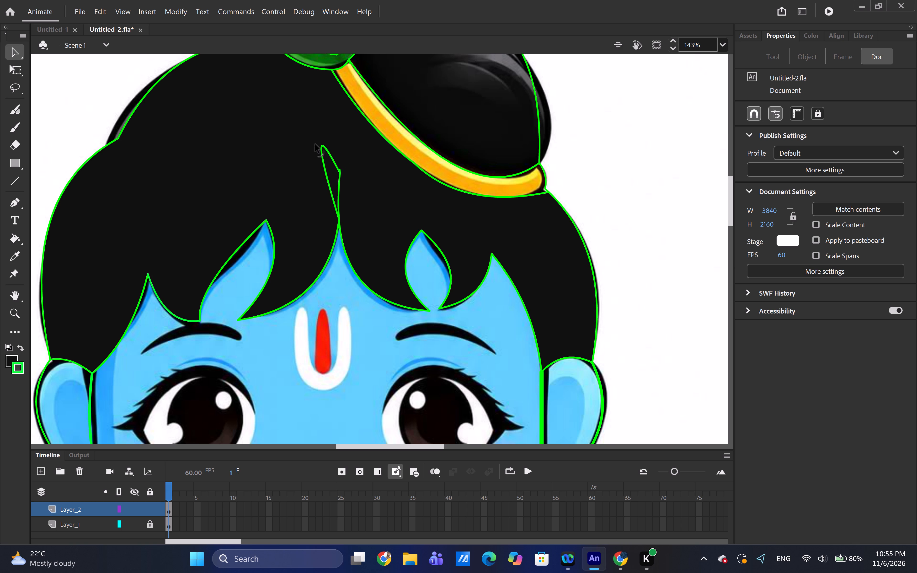
pyautogui.moveTo(315, 144); pyautogui.dragTo(339, 215)
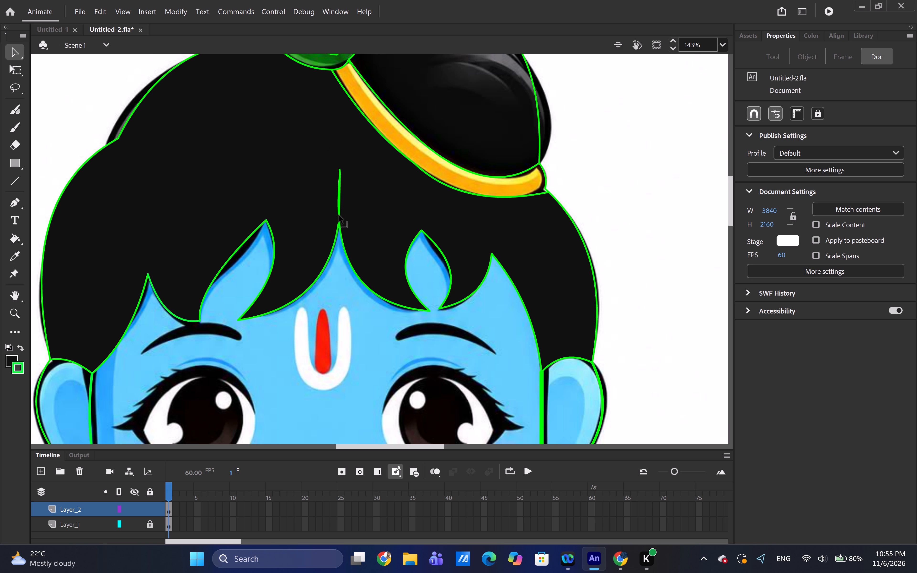
pyautogui.click(339, 215)
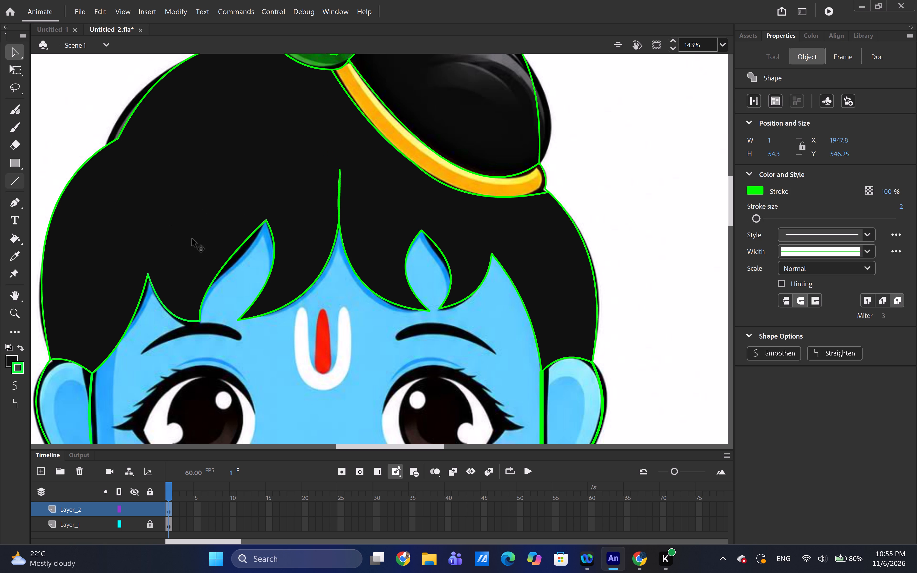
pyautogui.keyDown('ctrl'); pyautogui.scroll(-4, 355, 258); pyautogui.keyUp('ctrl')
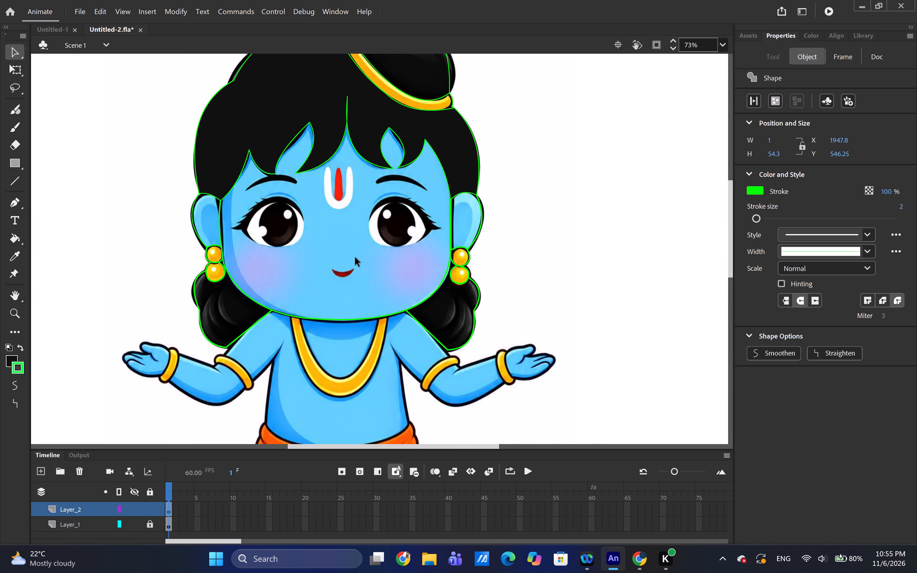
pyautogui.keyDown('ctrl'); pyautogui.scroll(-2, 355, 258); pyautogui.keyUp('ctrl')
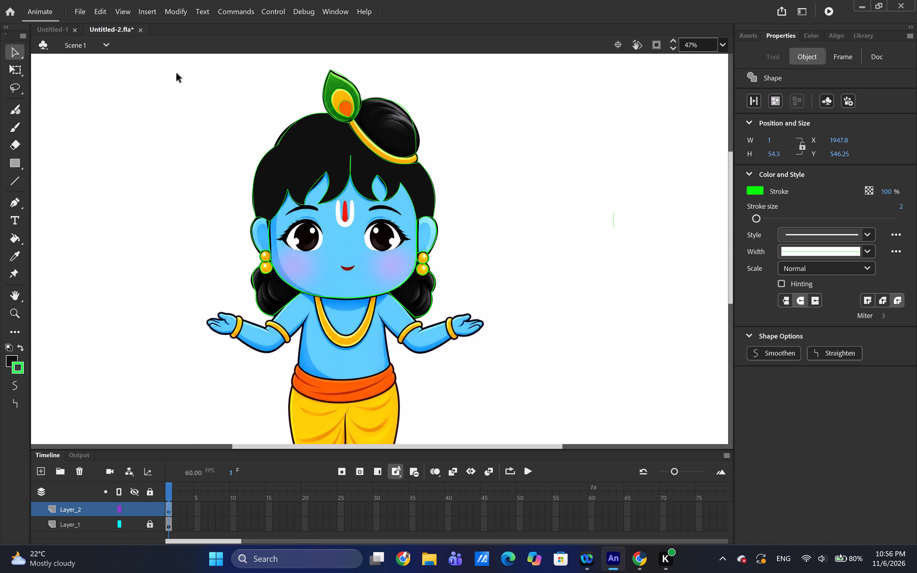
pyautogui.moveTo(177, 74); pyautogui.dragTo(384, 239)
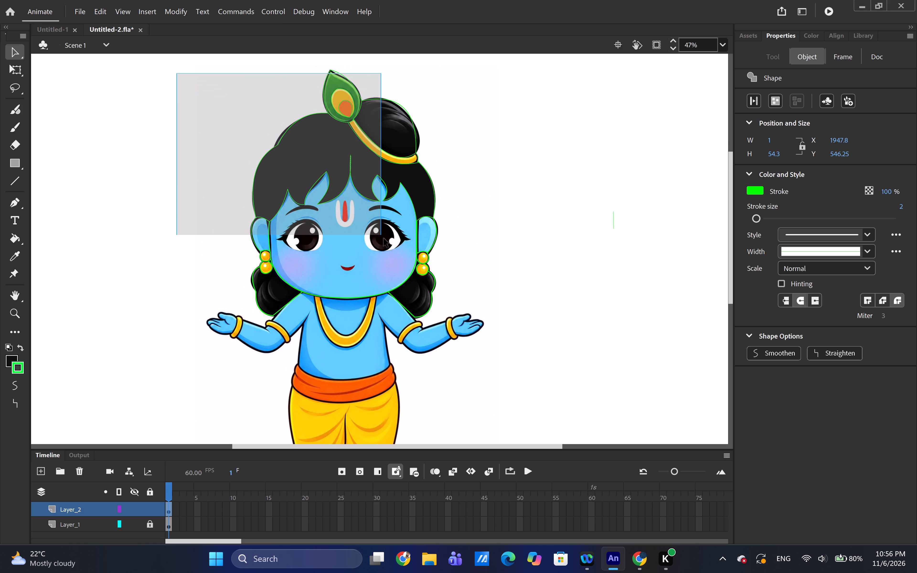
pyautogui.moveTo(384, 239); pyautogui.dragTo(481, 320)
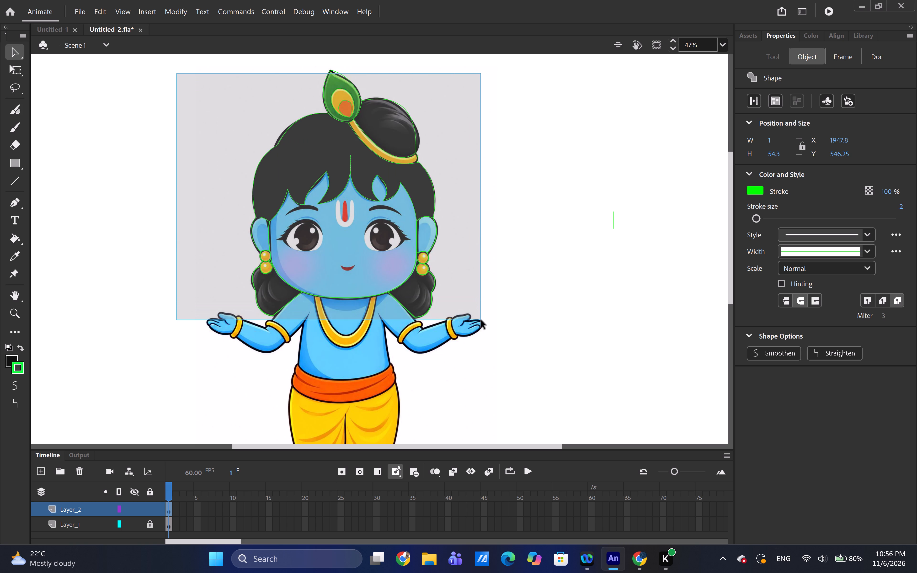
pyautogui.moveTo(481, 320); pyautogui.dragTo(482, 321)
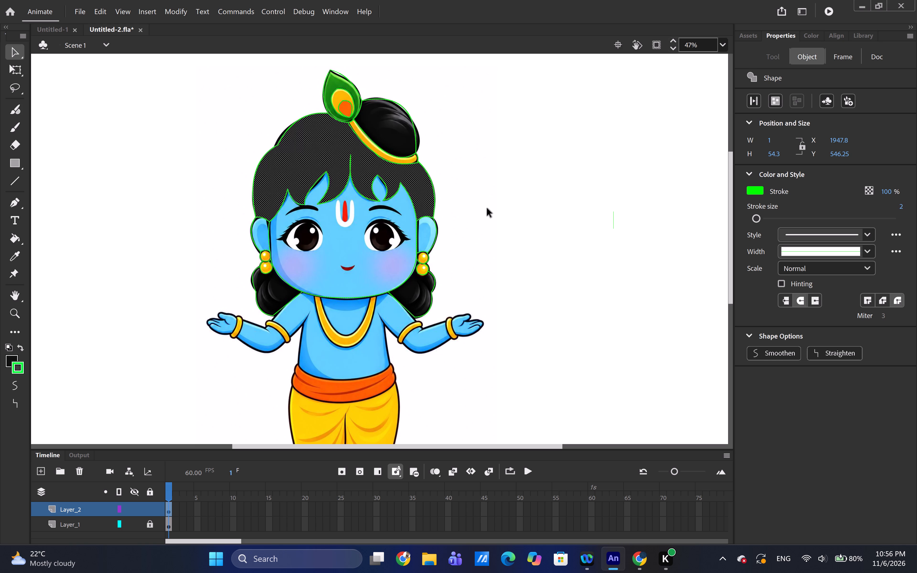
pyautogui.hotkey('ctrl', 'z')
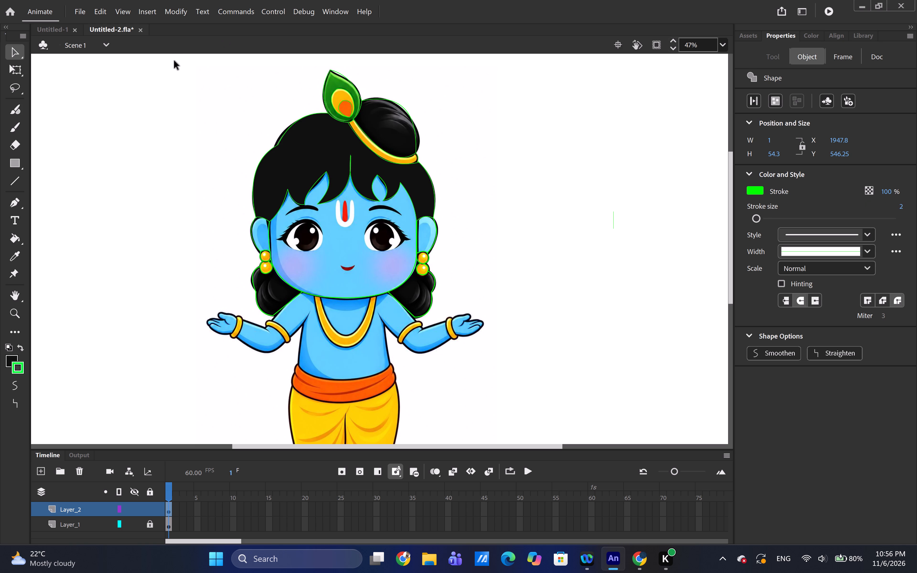
# Select the whole head tracing, including the side hair, and match its stroke colour to the hair fill, #101010.
pyautogui.moveTo(174, 61); pyautogui.dragTo(441, 292)
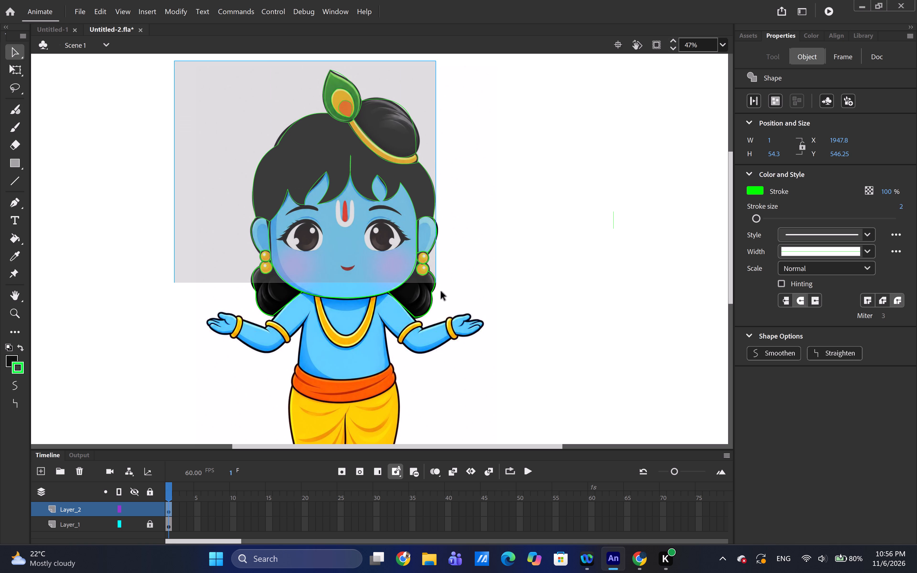
pyautogui.moveTo(441, 292); pyautogui.dragTo(473, 322)
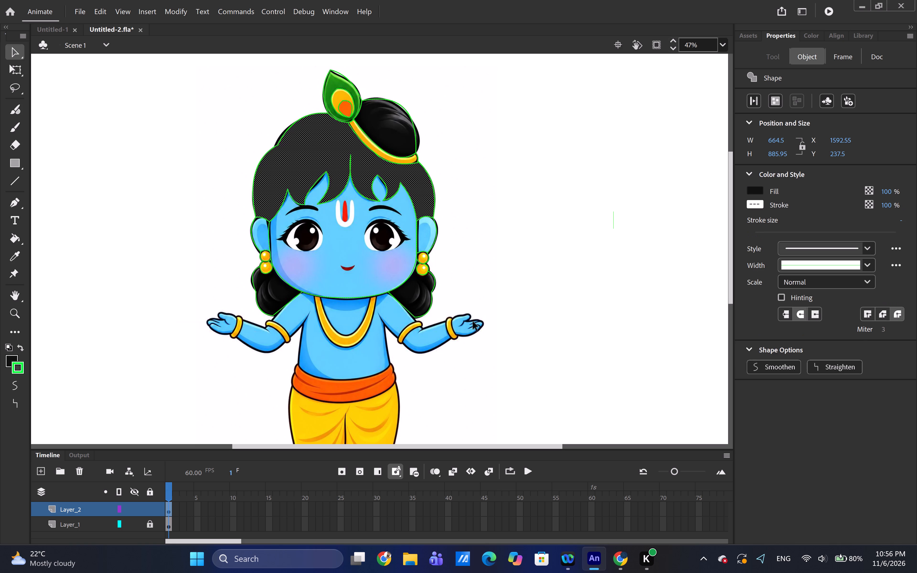
pyautogui.click(755, 204)
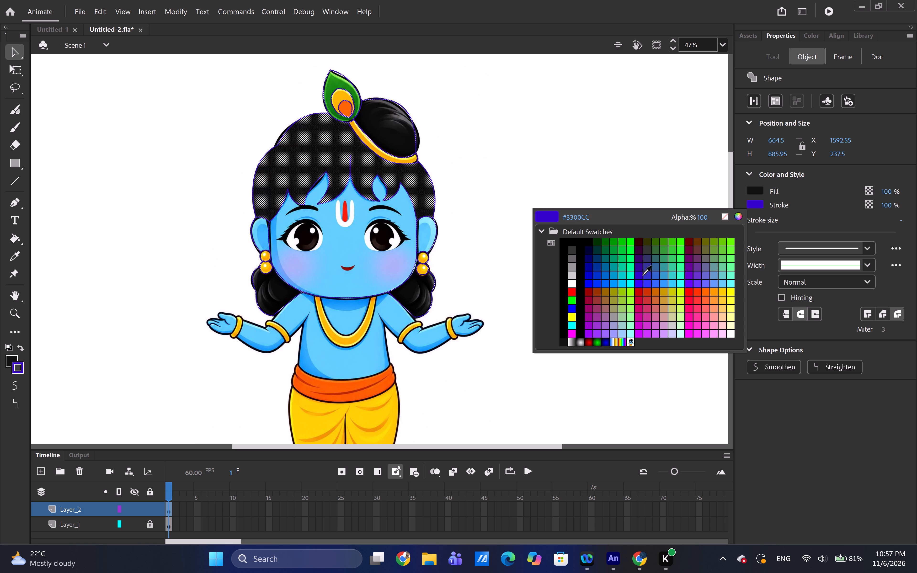
pyautogui.click(752, 189)
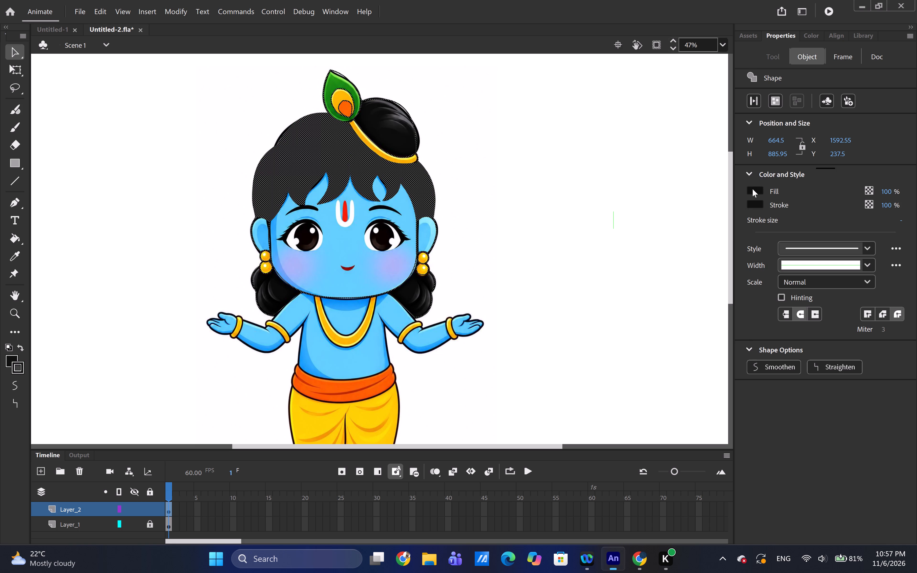
# Set the selected head tracing's fill to black #000000 and its stroke to bright green, ending with the artwork deselected.
pyautogui.click(752, 189)
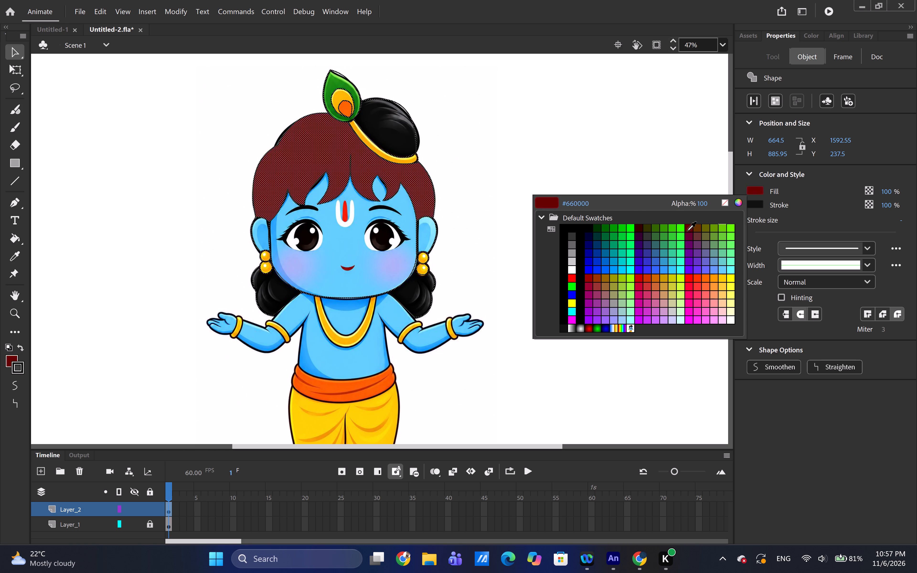
pyautogui.click(590, 228)
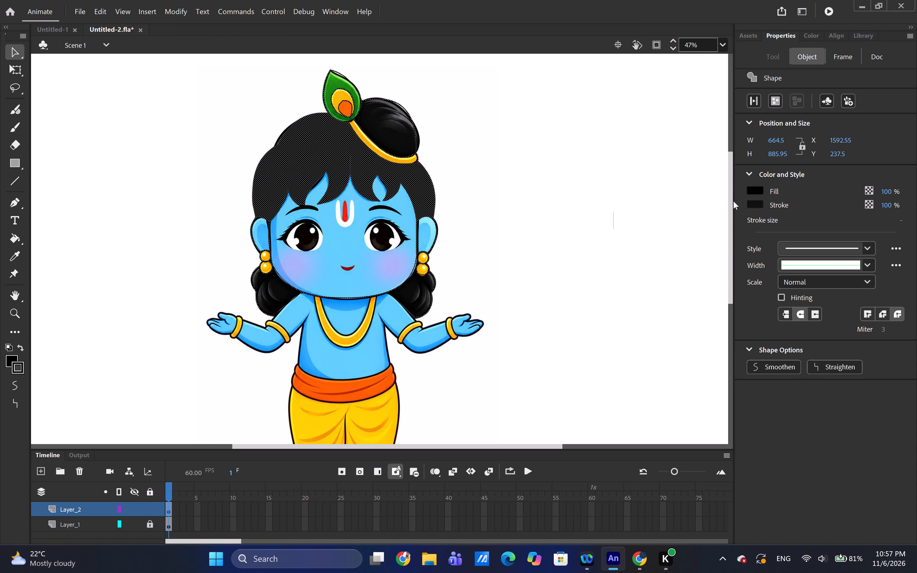
pyautogui.click(755, 206)
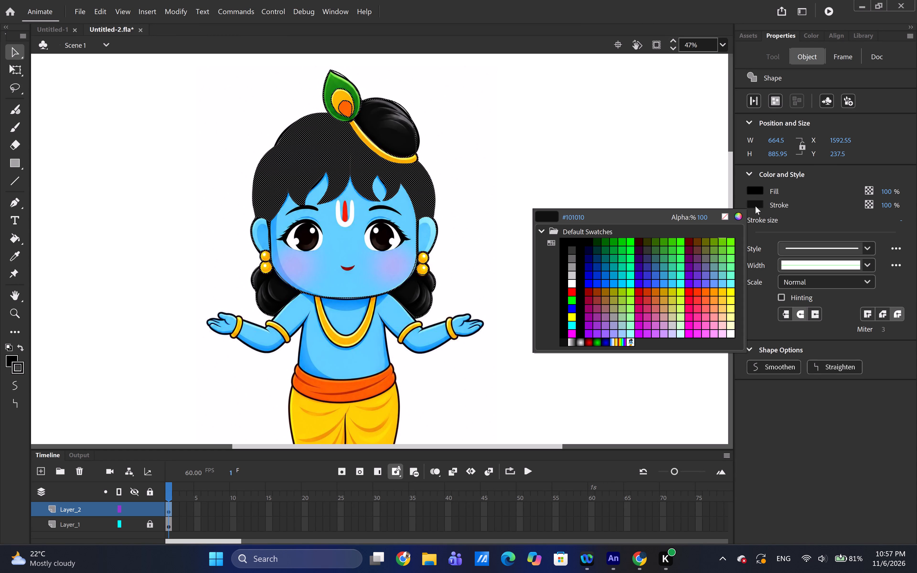
pyautogui.click(730, 241)
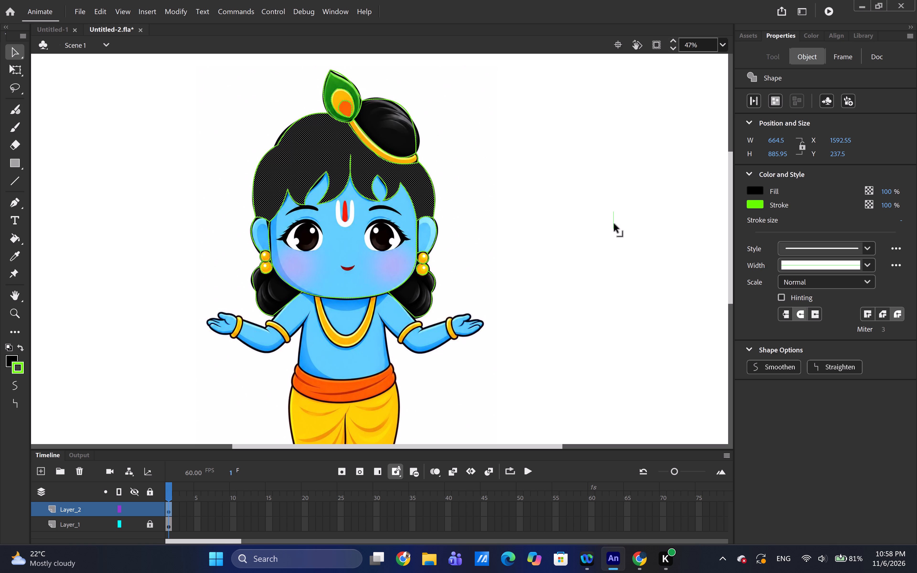
pyautogui.click(546, 215)
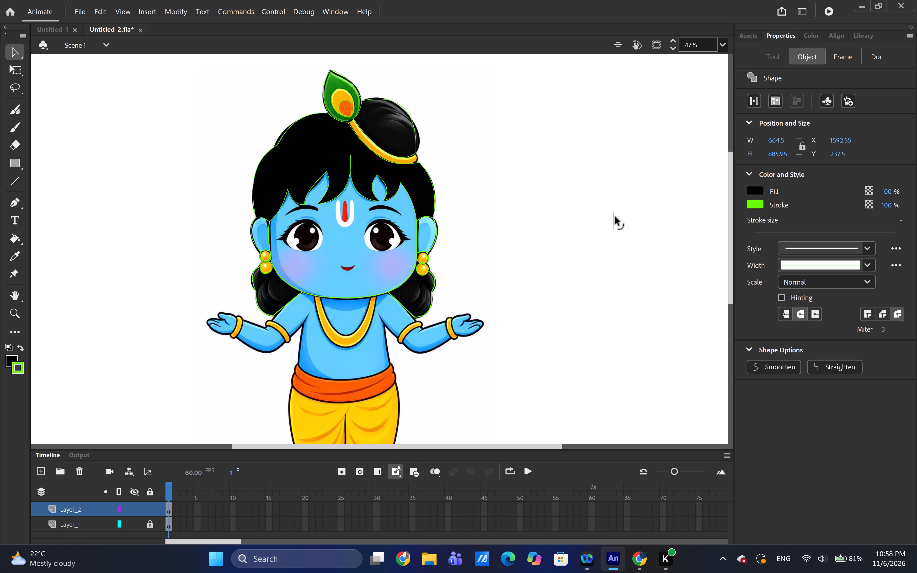
# Cut the stray short vertical green line in the empty area beside the character.
pyautogui.click(613, 217)
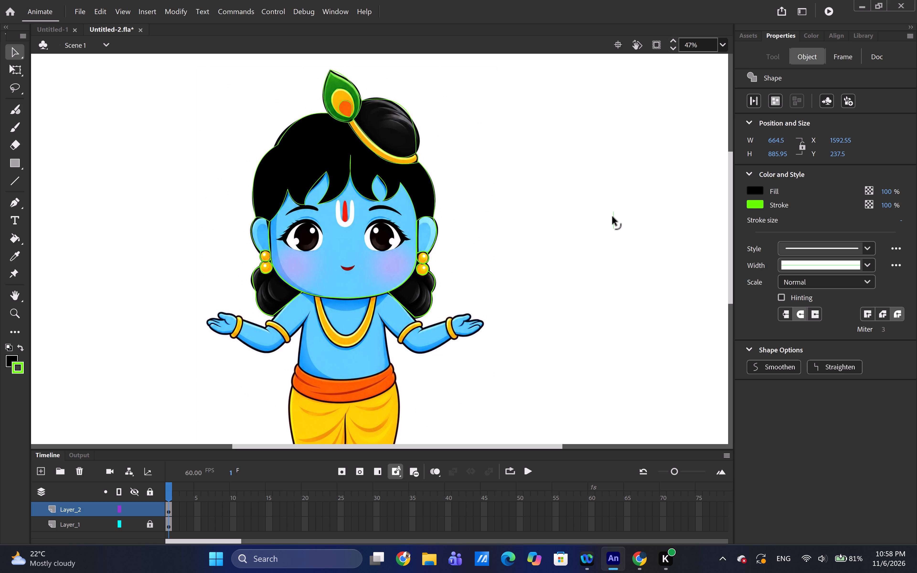
pyautogui.click(613, 219)
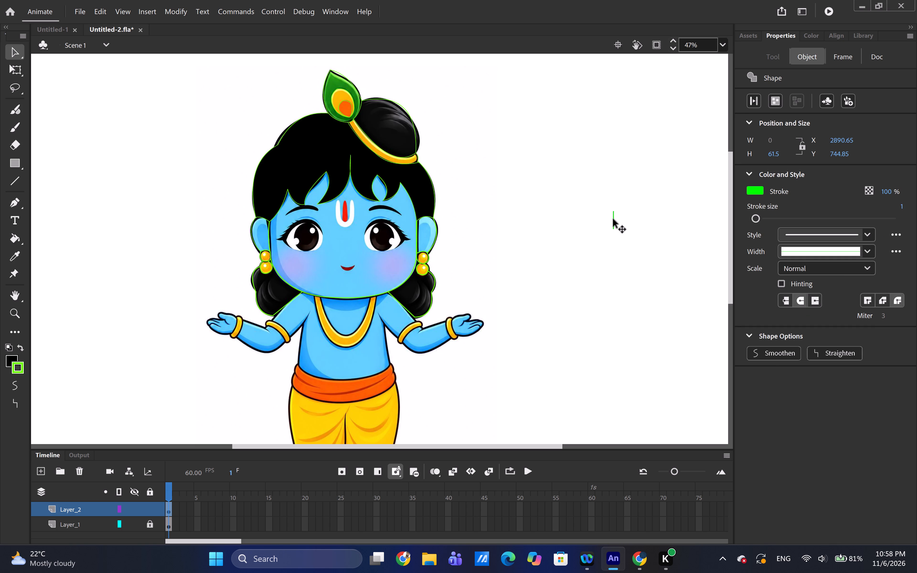
pyautogui.rightClick(613, 219)
pyautogui.click(632, 289)
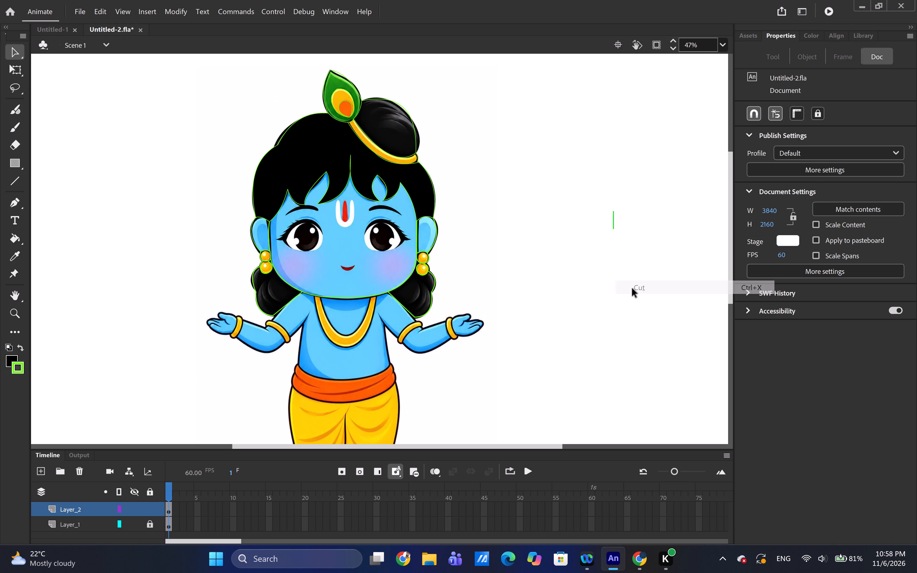